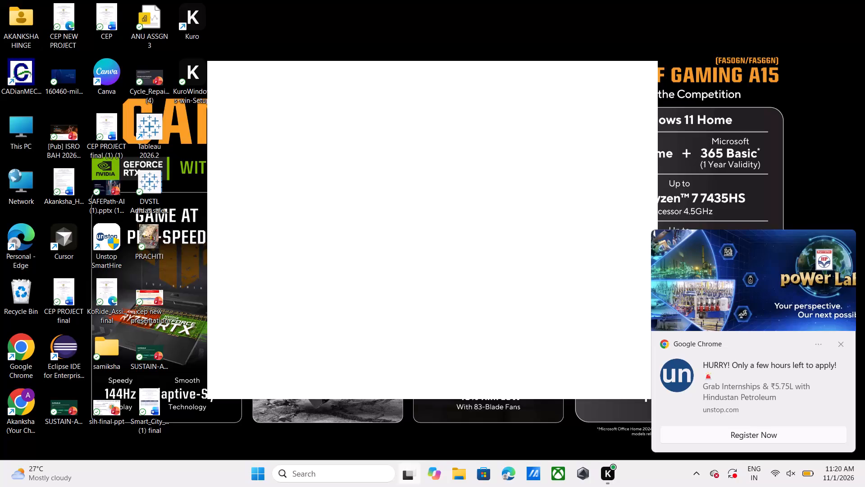
# Launch Power BI Desktop from the recent searches in Windows Search.
pyautogui.click(360, 472)
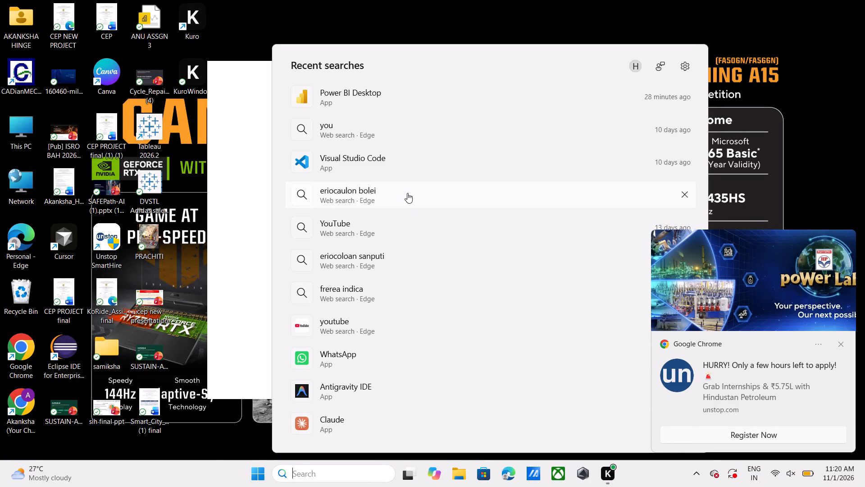
pyautogui.click(437, 98)
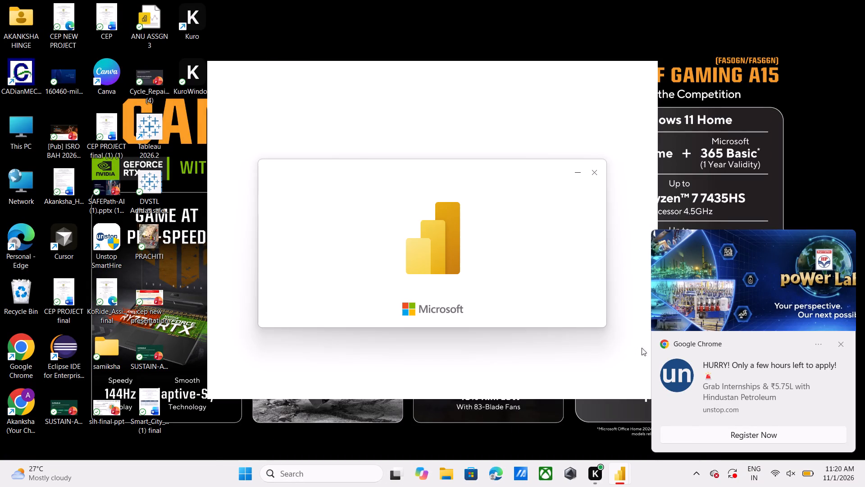
# Dismiss the Google Chrome internship notification on the desktop.
pyautogui.click(843, 345)
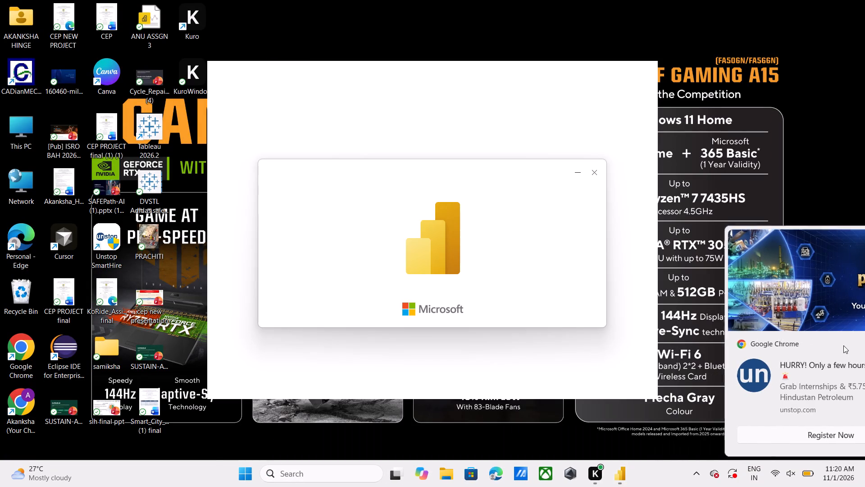
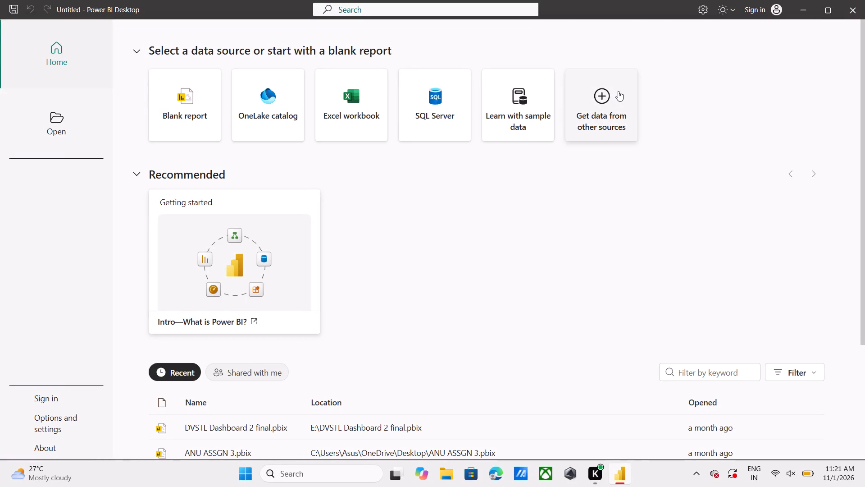
# Start a Get Data connection from other sources using the Text/CSV file connector.
pyautogui.click(605, 97)
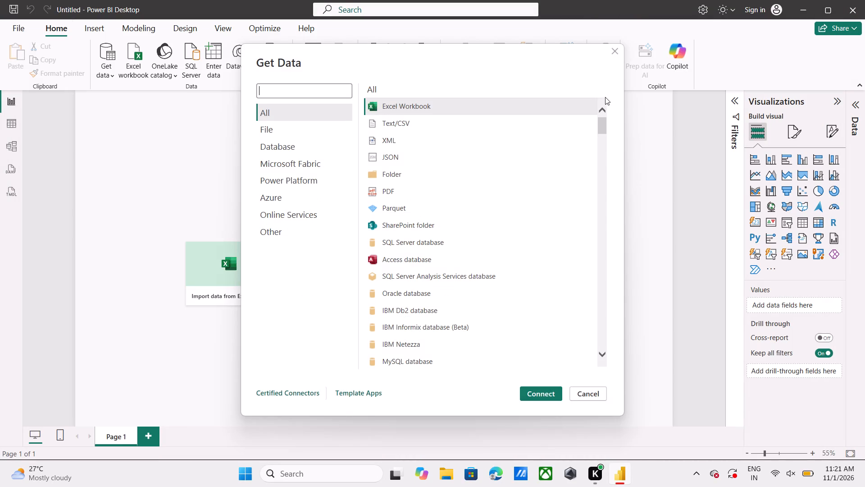
pyautogui.press('Return')
pyautogui.press('Return')
pyautogui.press('Return')
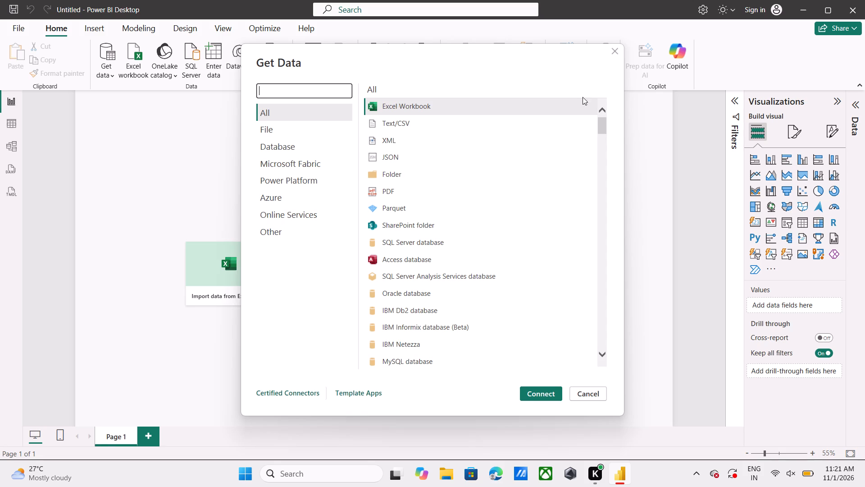
pyautogui.click(296, 129)
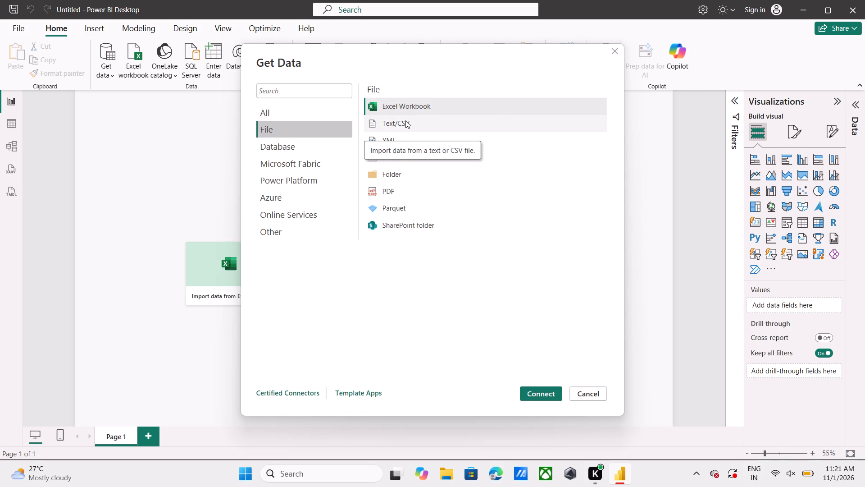
pyautogui.click(405, 120)
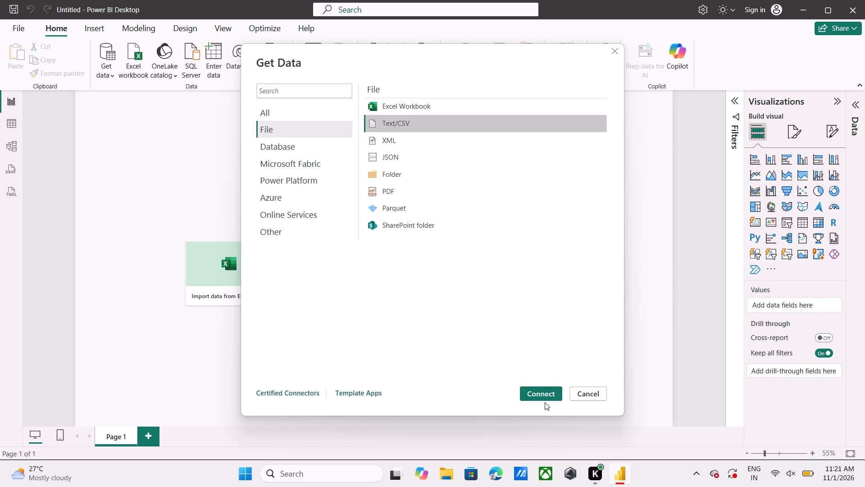
pyautogui.click(544, 391)
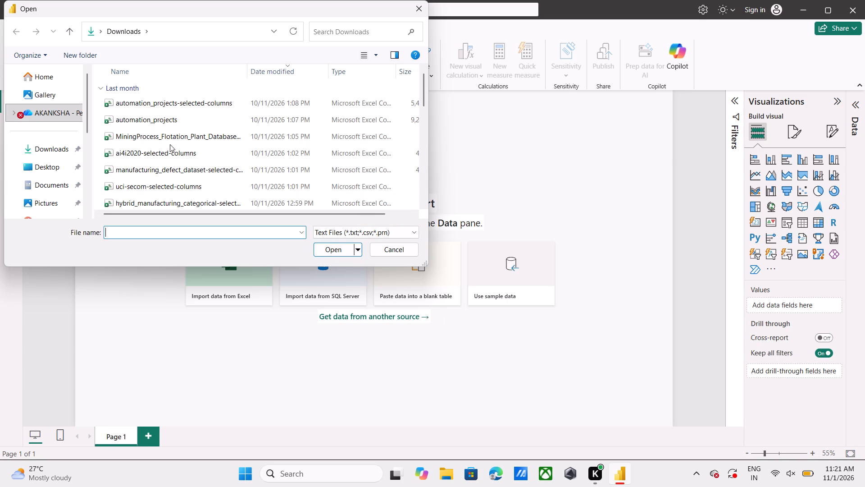
# Find and open the manufacturing_defect_dataset-selected-columns file dated 12:56 PM from the Downloads folder.
pyautogui.scroll(-1, 168, 175)
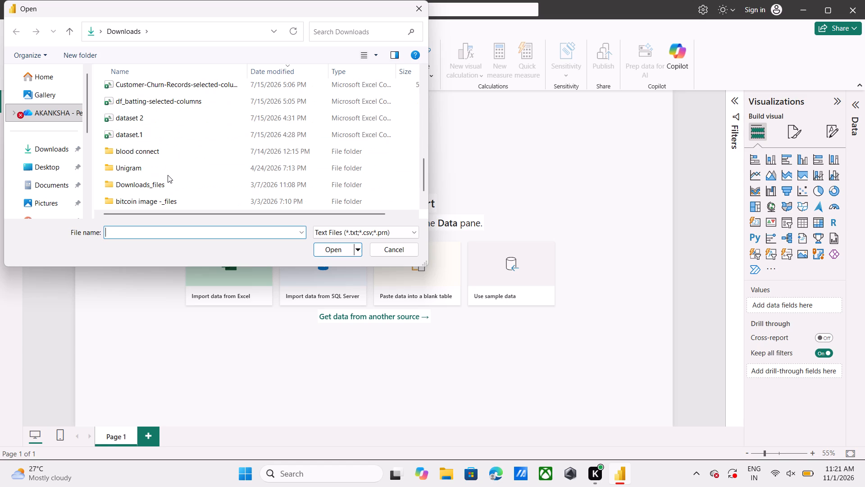
pyautogui.scroll(-1, 168, 175)
pyautogui.scroll(1, 168, 175)
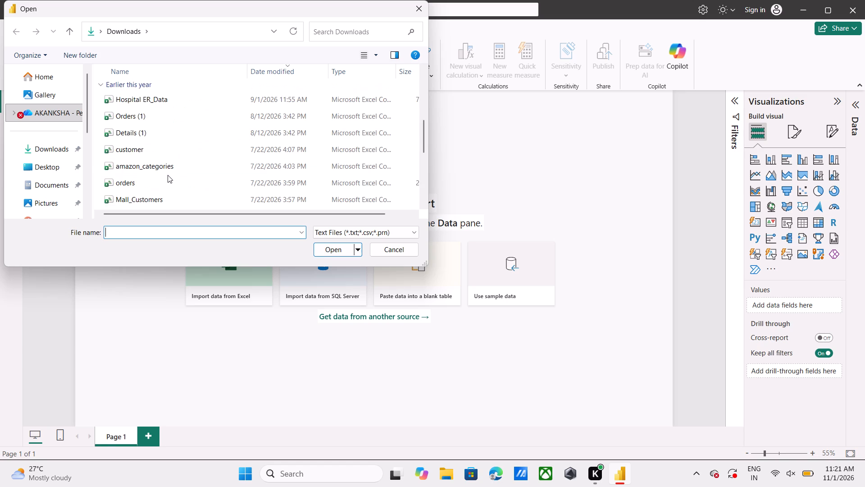
pyautogui.scroll(2, 168, 175)
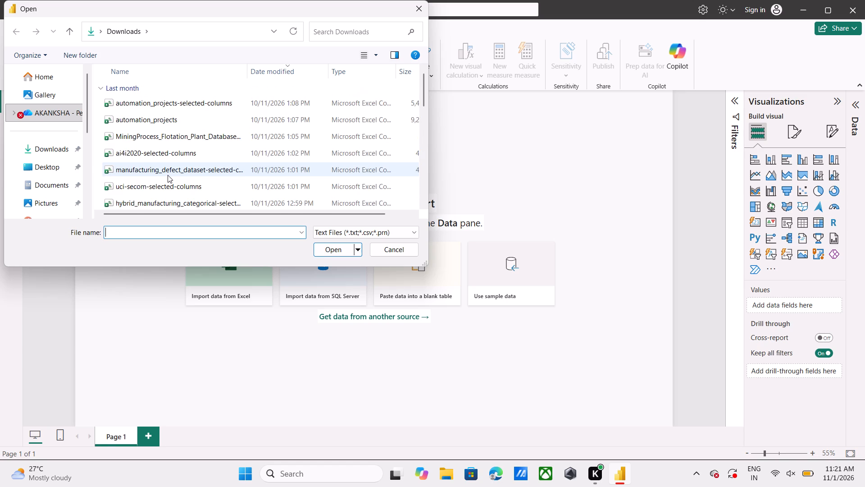
pyautogui.scroll(1, 168, 175)
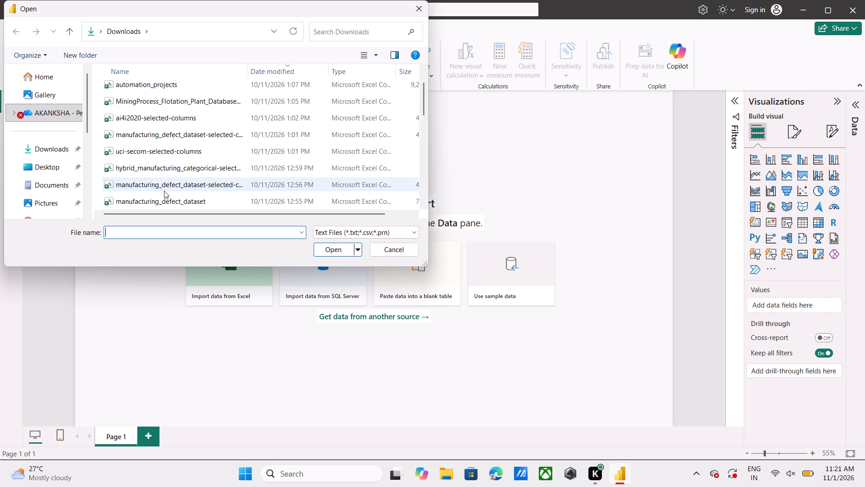
pyautogui.click(166, 191)
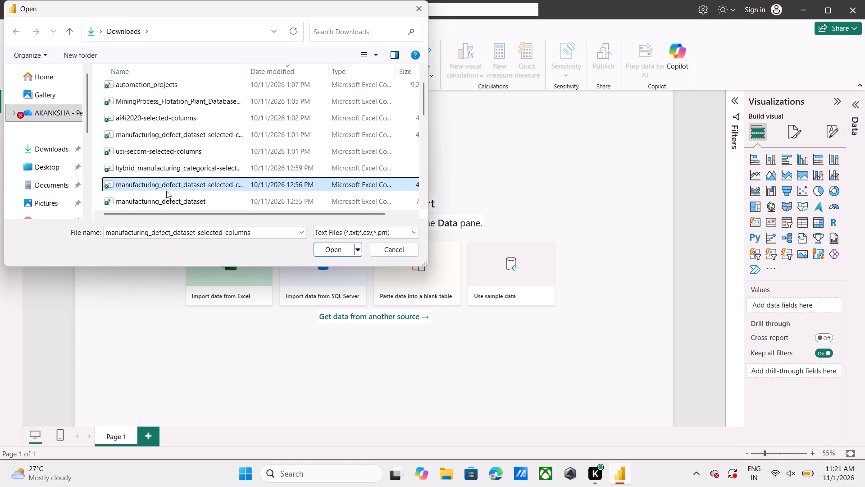
pyautogui.click(333, 251)
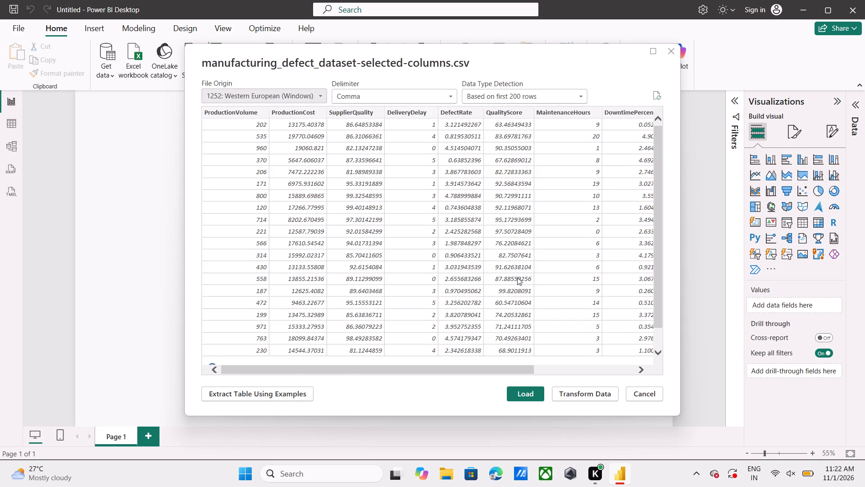
# Look over the CSV preview and load the manufacturing defect data into the report without transforming it.
pyautogui.scroll(-8, 517, 277)
pyautogui.scroll(11, 517, 277)
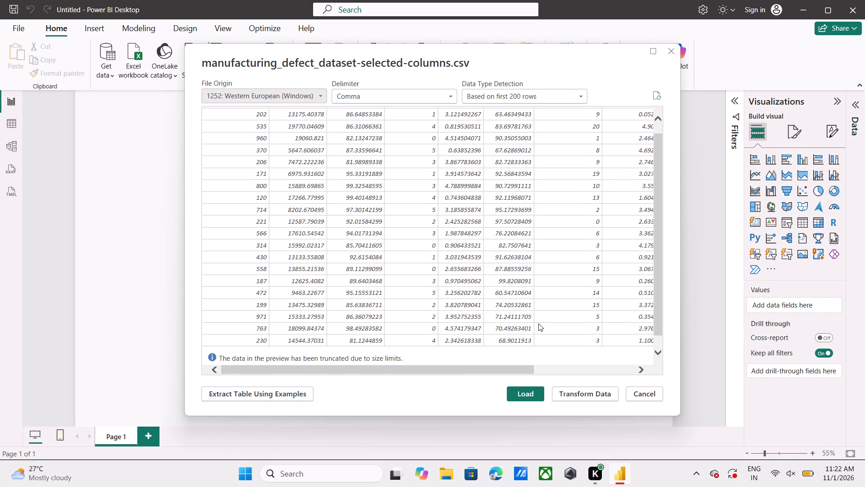
pyautogui.click(532, 396)
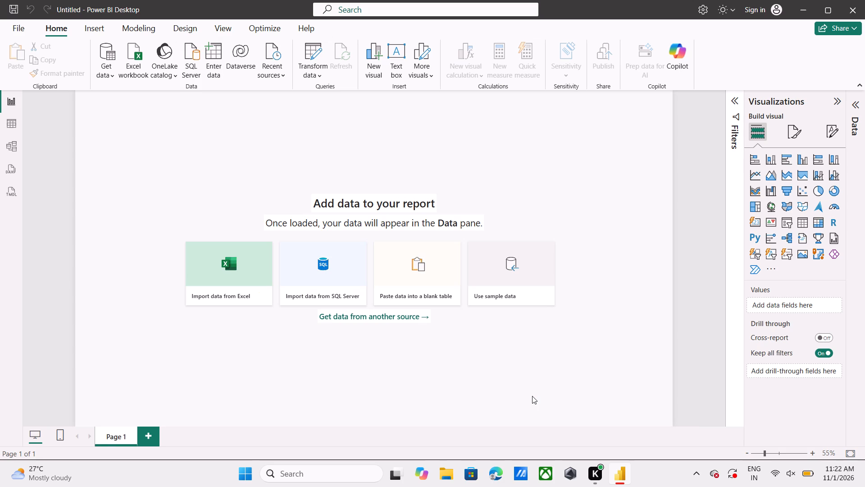
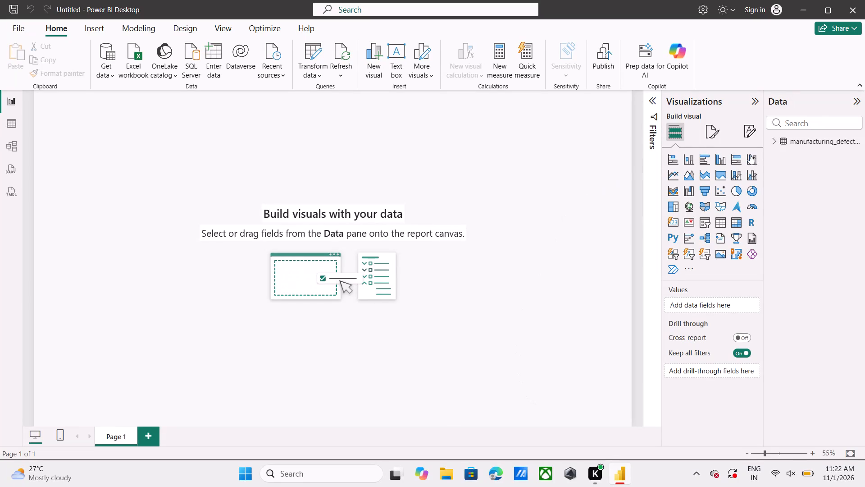
# Expand the loaded manufacturing defect table and look over its list of fields.
pyautogui.click(775, 147)
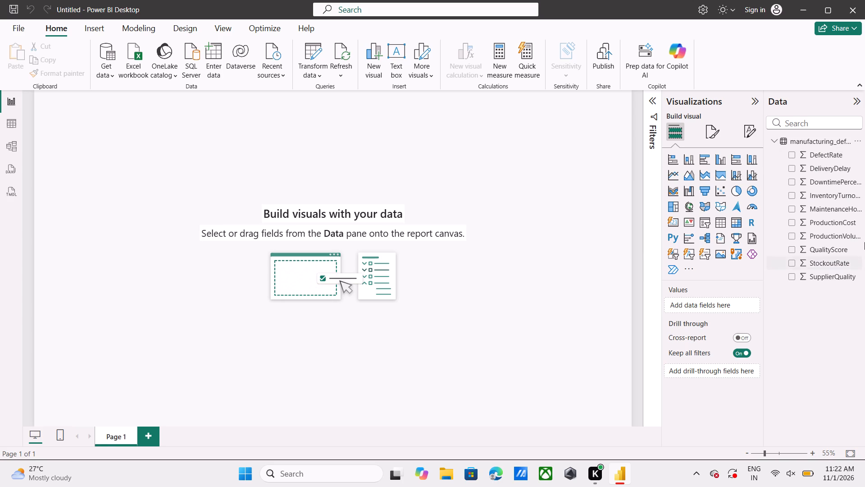
pyautogui.scroll(-1, 864, 239)
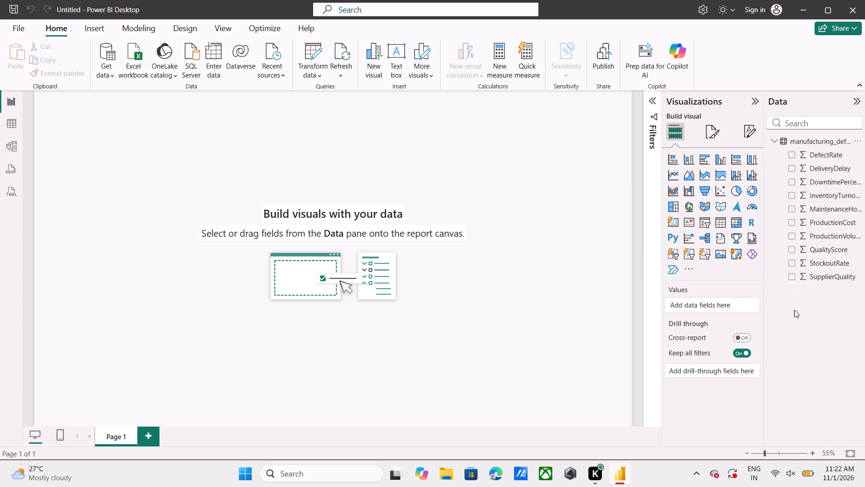
pyautogui.click(795, 320)
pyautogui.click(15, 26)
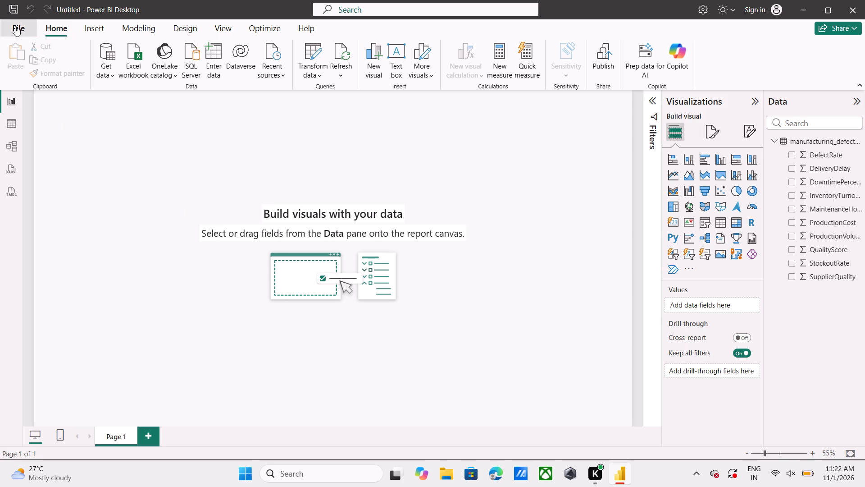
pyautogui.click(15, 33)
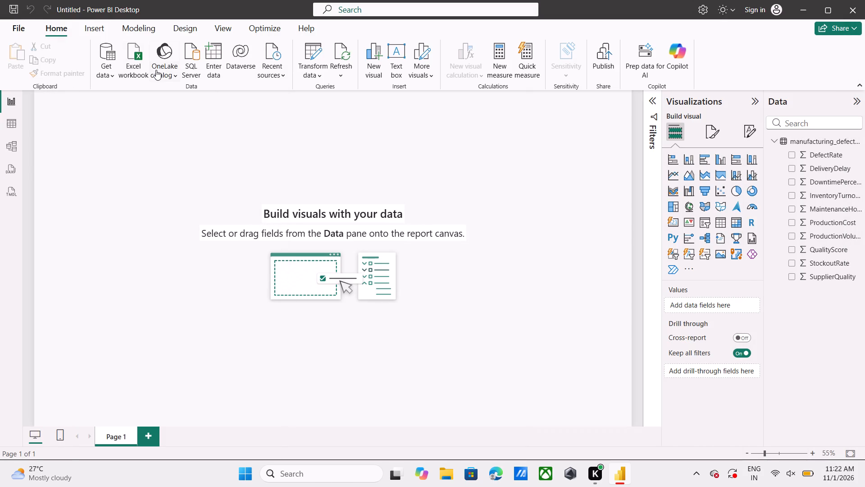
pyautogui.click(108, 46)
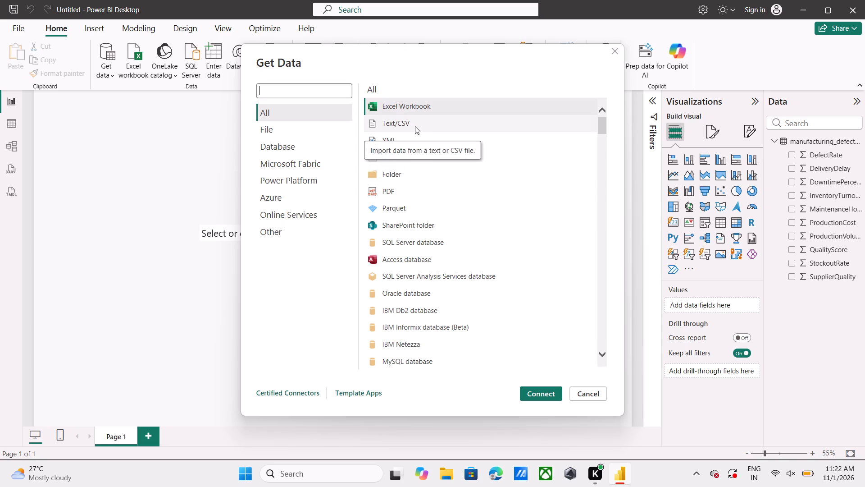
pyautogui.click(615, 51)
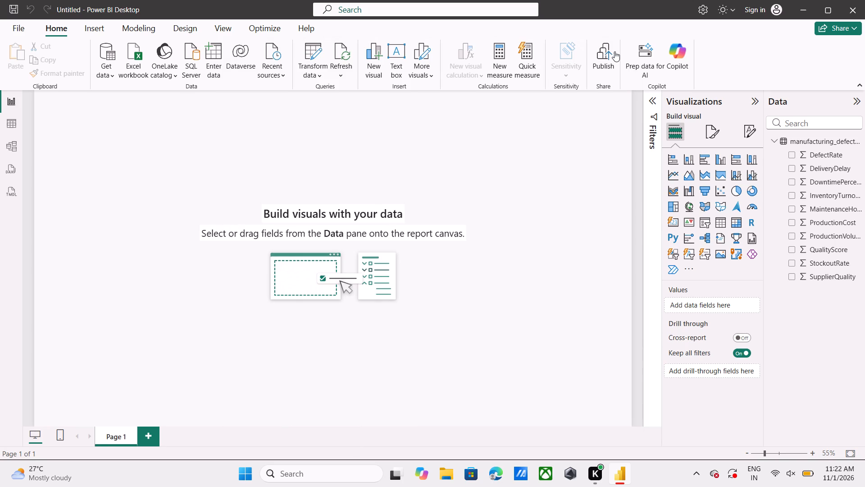
# Close the untitled report window.
pyautogui.click(857, 12)
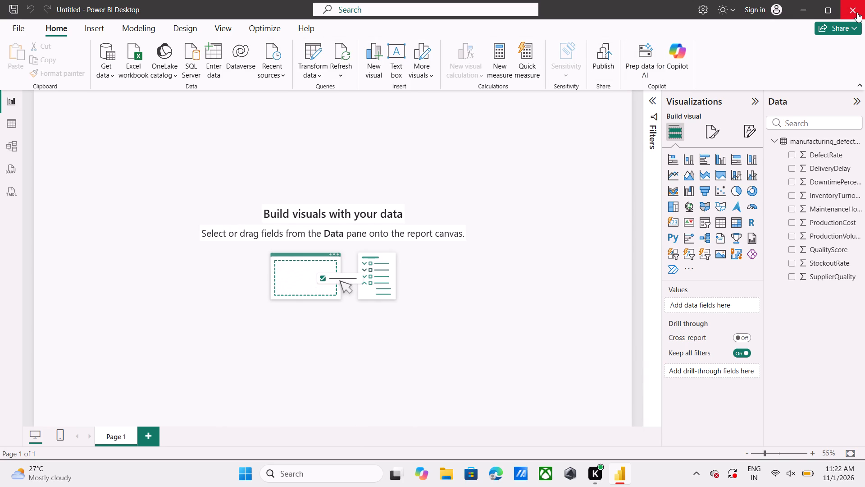
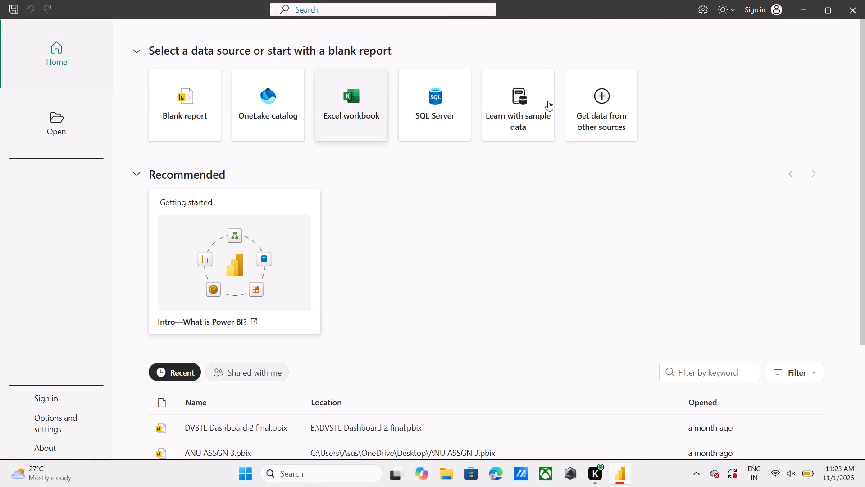
# Connect to a Text/CSV source and open MiningProcess_Flotation_Plant_Database-selected-columns from the Downloads folder.
pyautogui.click(607, 101)
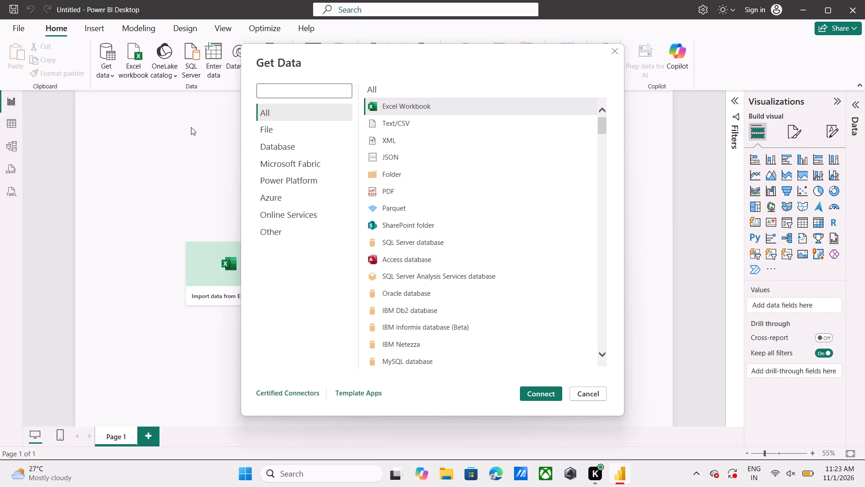
pyautogui.click(423, 122)
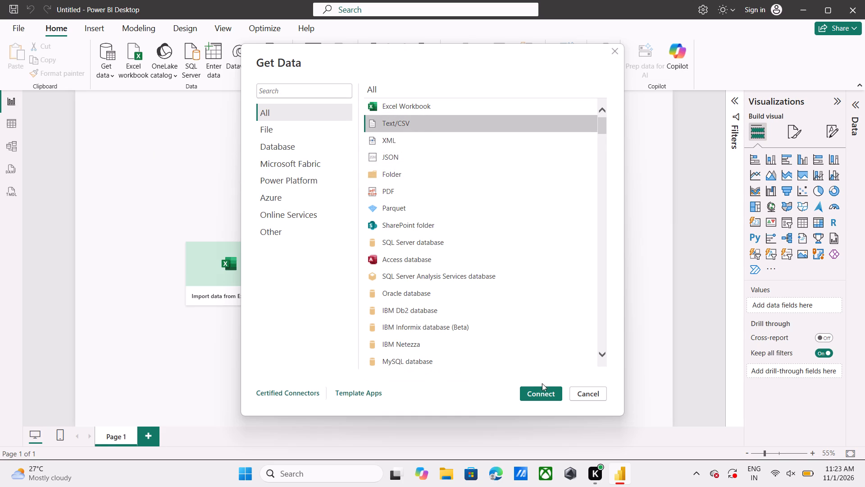
pyautogui.click(550, 391)
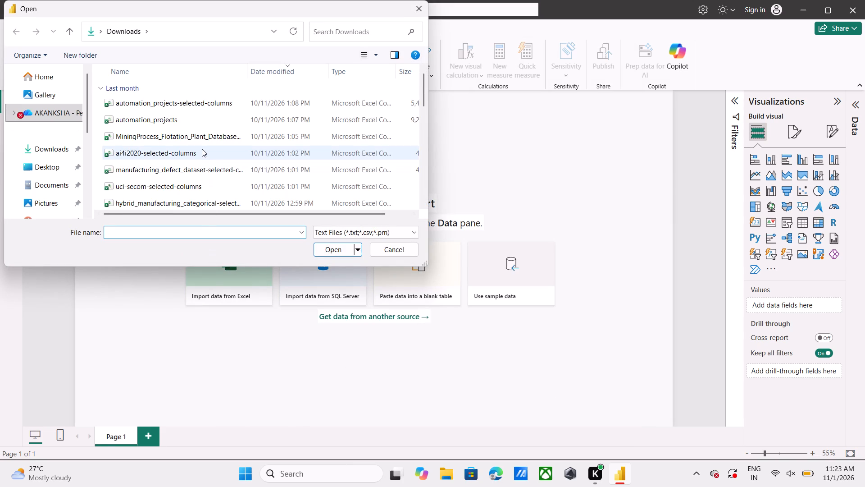
pyautogui.scroll(-1, 202, 149)
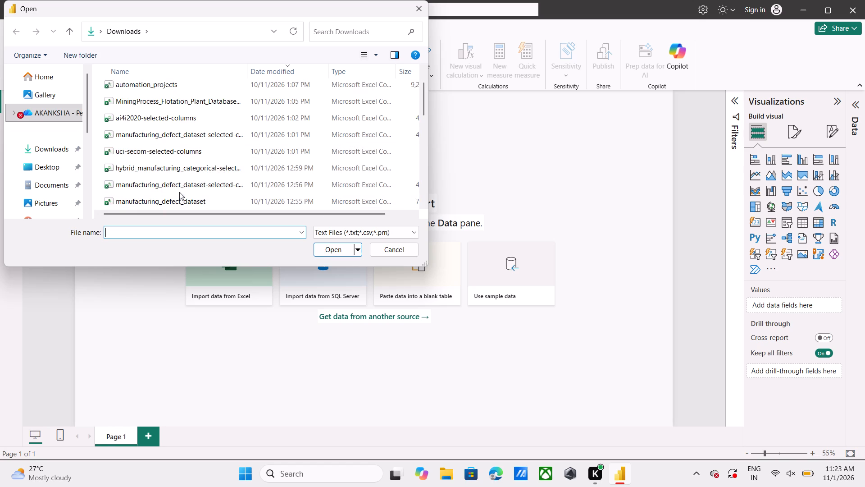
pyautogui.click(226, 139)
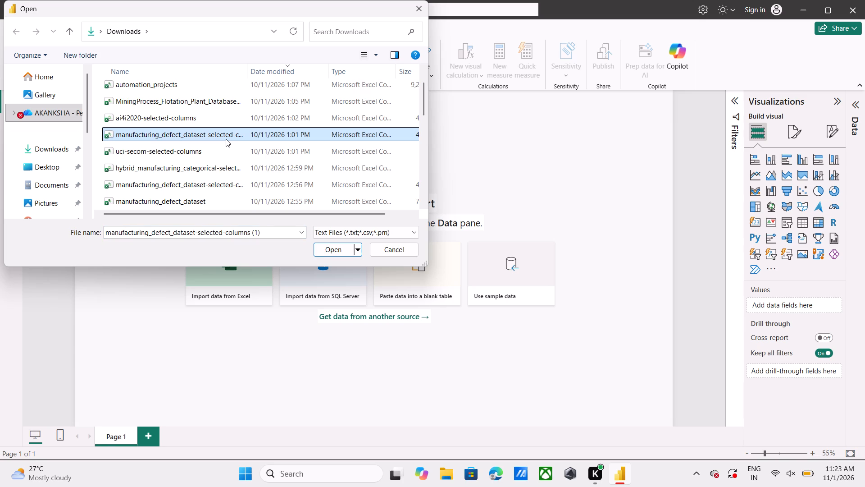
pyautogui.scroll(1, 226, 139)
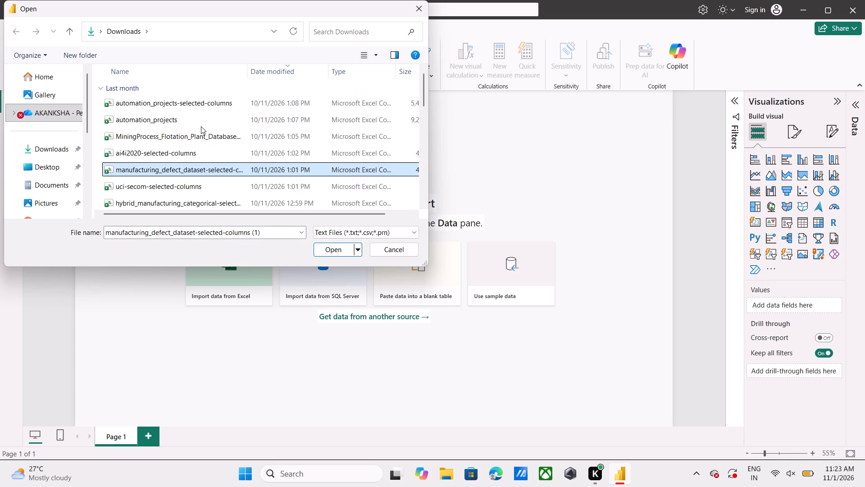
pyautogui.click(200, 135)
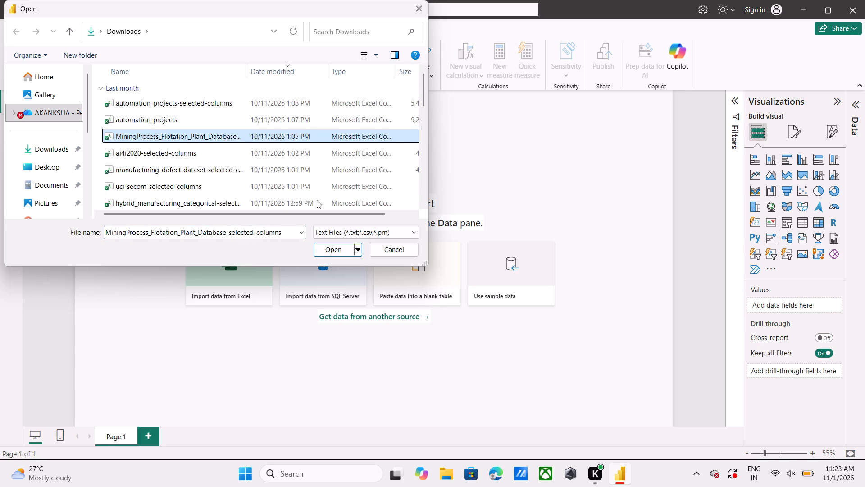
pyautogui.click(339, 249)
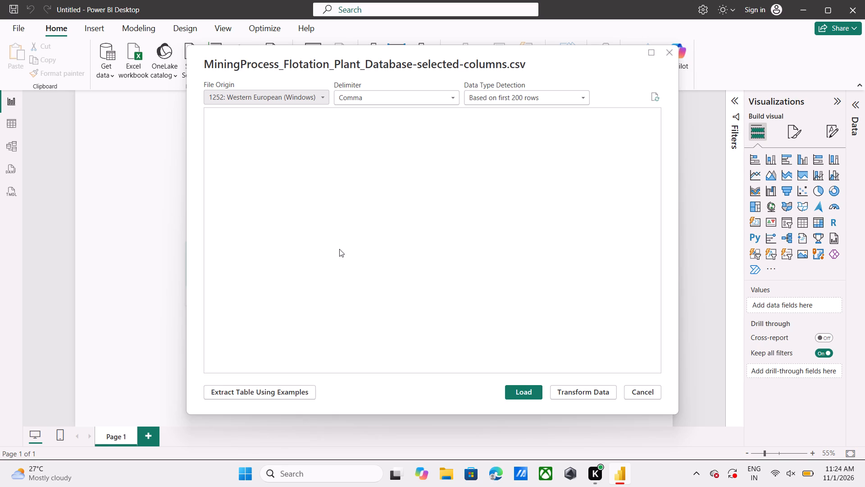
# Check the preview of the mining process flotation plant CSV and load its data into the report.
pyautogui.scroll(-5, 404, 262)
pyautogui.scroll(6, 404, 262)
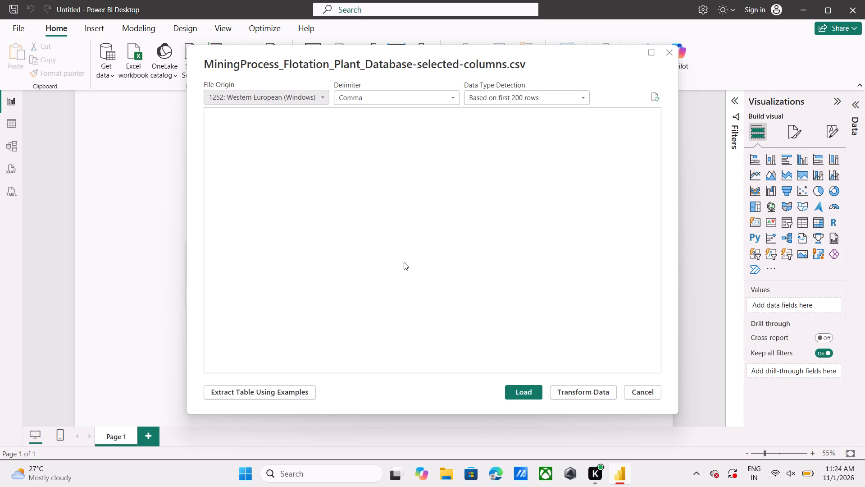
pyautogui.doubleClick(404, 262)
pyautogui.click(522, 395)
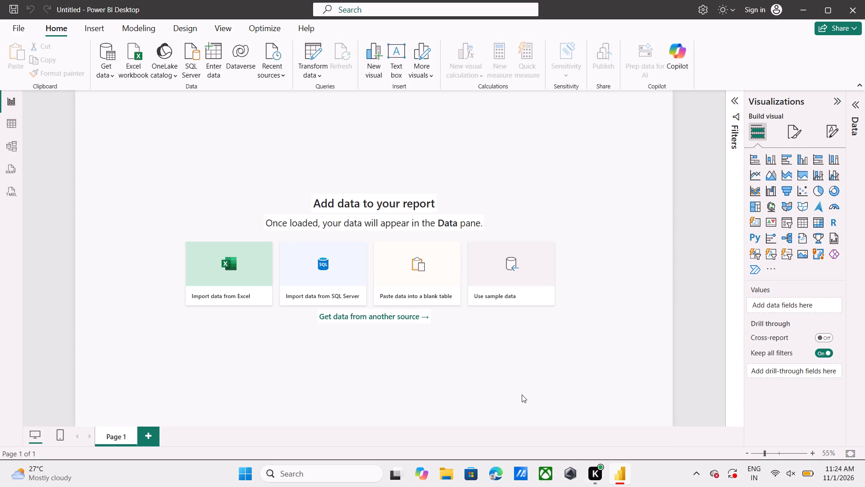
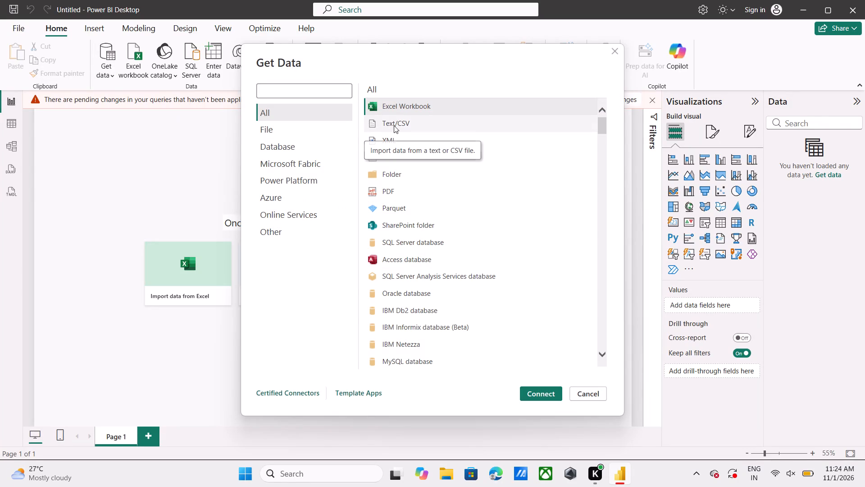
# Connect to a Text/CSV source and open ai4i2020-selected-columns from the Downloads folder.
pyautogui.click(396, 125)
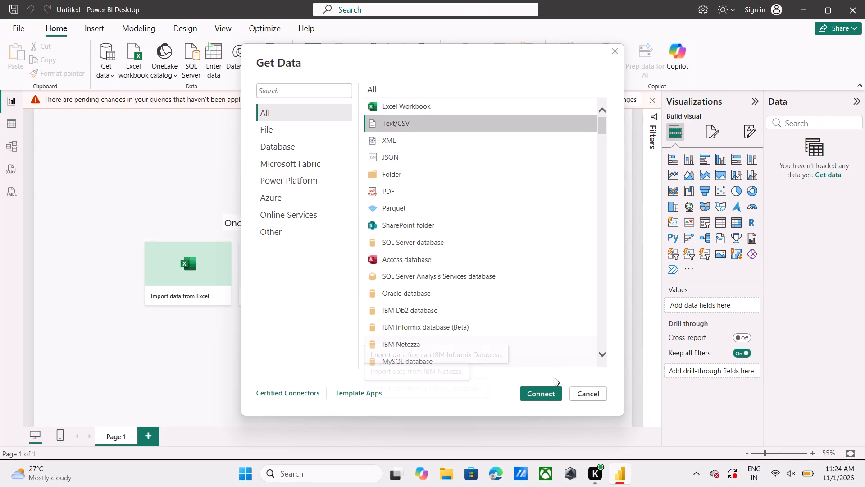
pyautogui.click(544, 393)
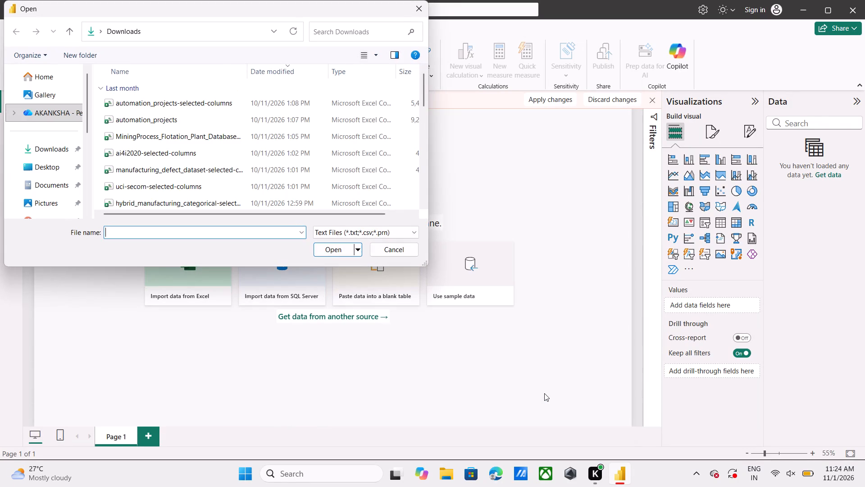
pyautogui.click(186, 155)
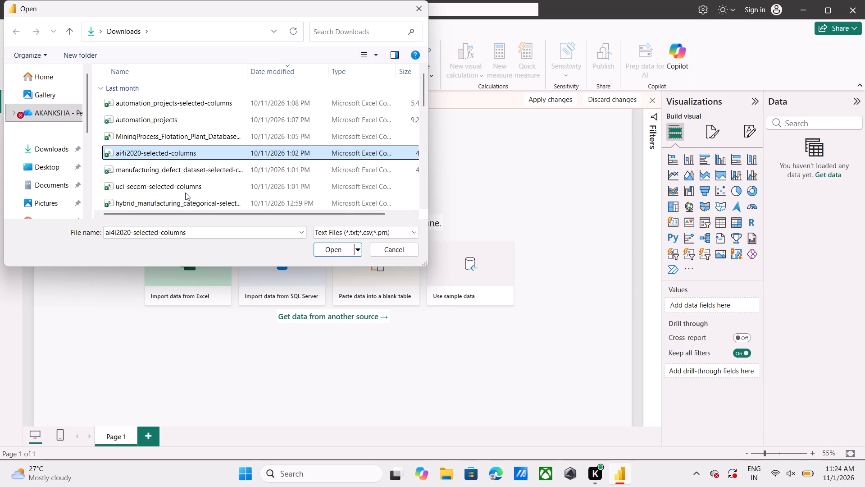
pyautogui.click(339, 251)
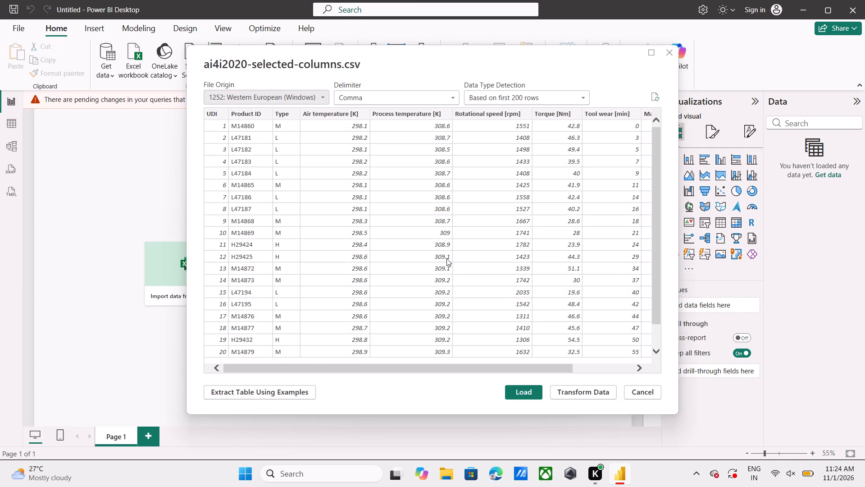
# Check the preview of the ai4i2020-selected-columns CSV and load its data into the report.
pyautogui.scroll(-5, 446, 258)
pyautogui.scroll(1, 446, 258)
pyautogui.scroll(3, 468, 162)
pyautogui.hscroll(1, 468, 162)
pyautogui.click(524, 396)
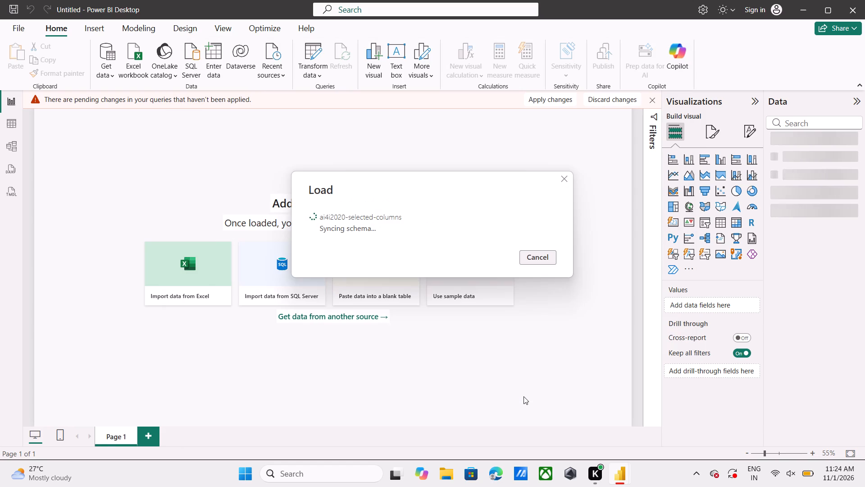
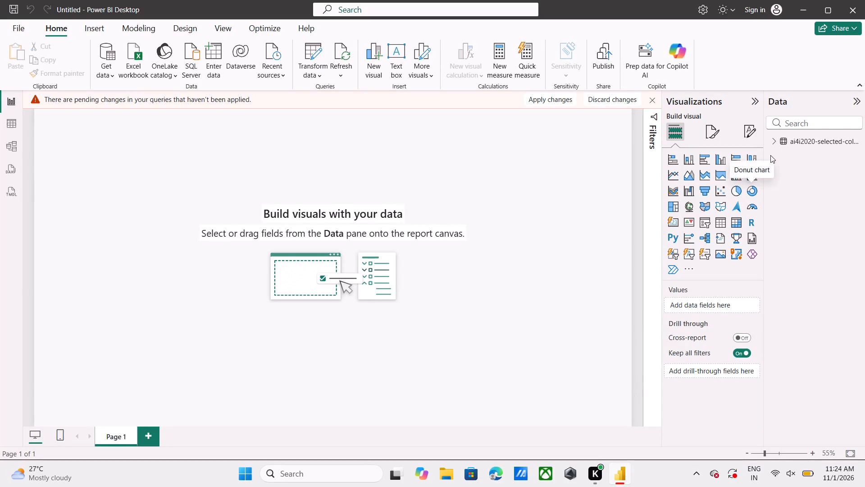
# Expand the ai4i2020-selected-columns table to check its fields, and dismiss the pending query changes notice.
pyautogui.click(774, 142)
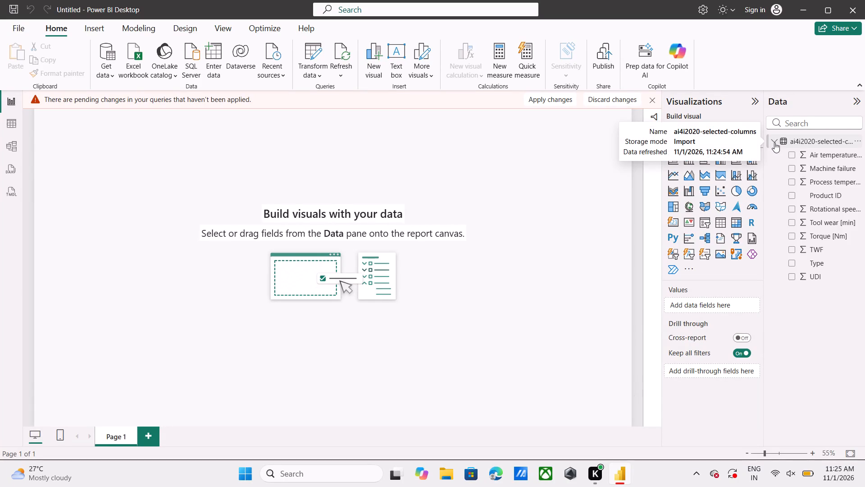
pyautogui.click(481, 226)
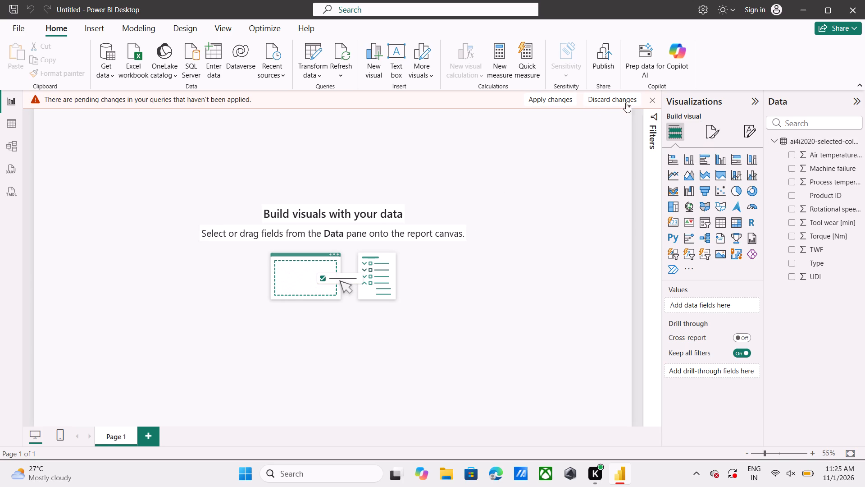
pyautogui.click(653, 100)
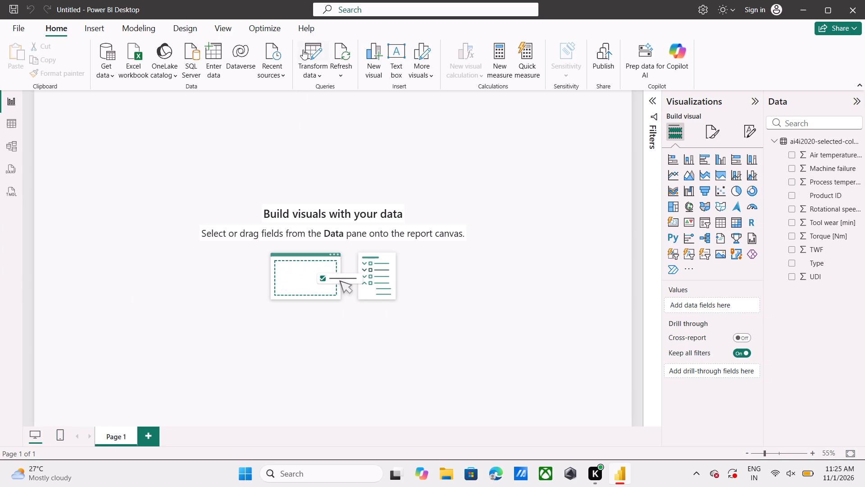
# Open the Power Query Editor to transform the loaded ai4i2020 data.
pyautogui.click(313, 72)
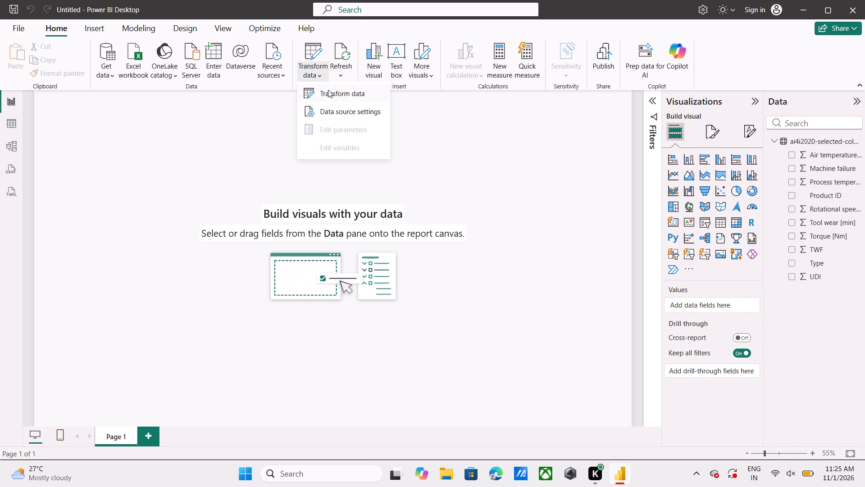
pyautogui.click(331, 93)
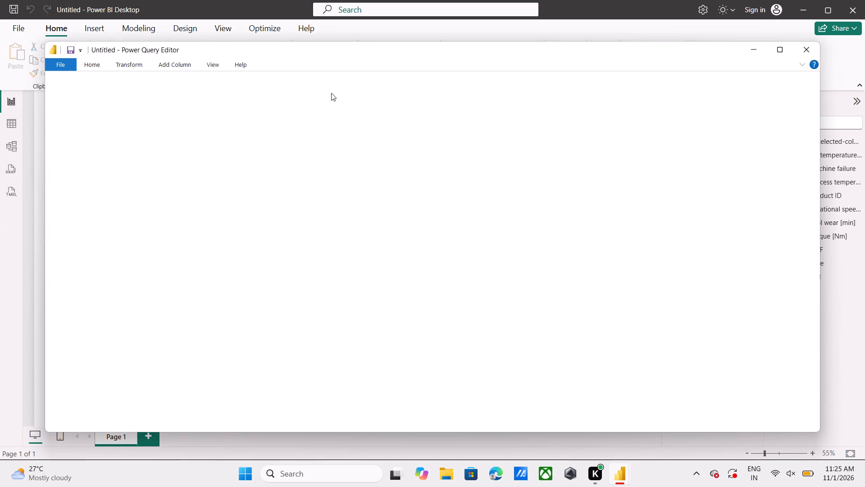
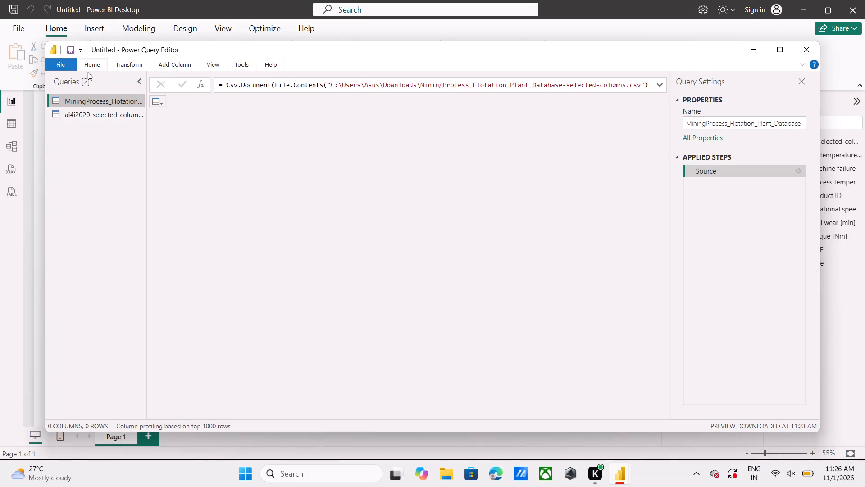
# Close the Power Query Editor without editing the queries and dismiss the pending query changes notice.
pyautogui.click(91, 66)
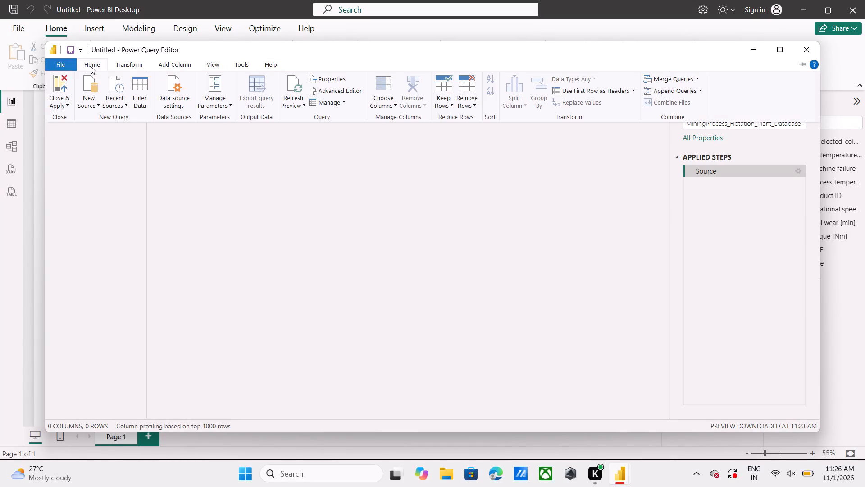
pyautogui.click(130, 65)
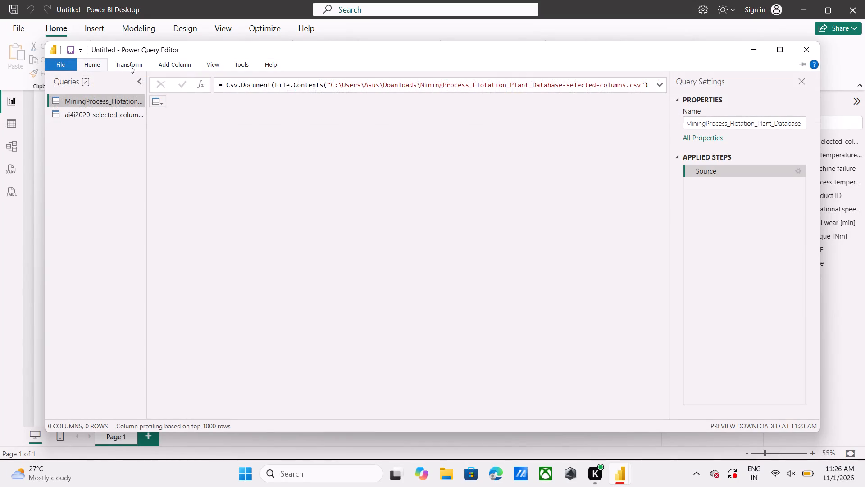
pyautogui.click(809, 55)
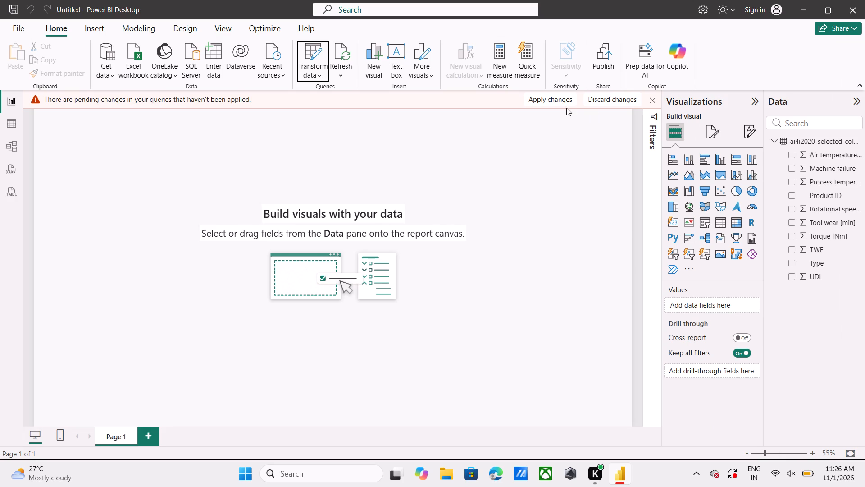
pyautogui.click(651, 100)
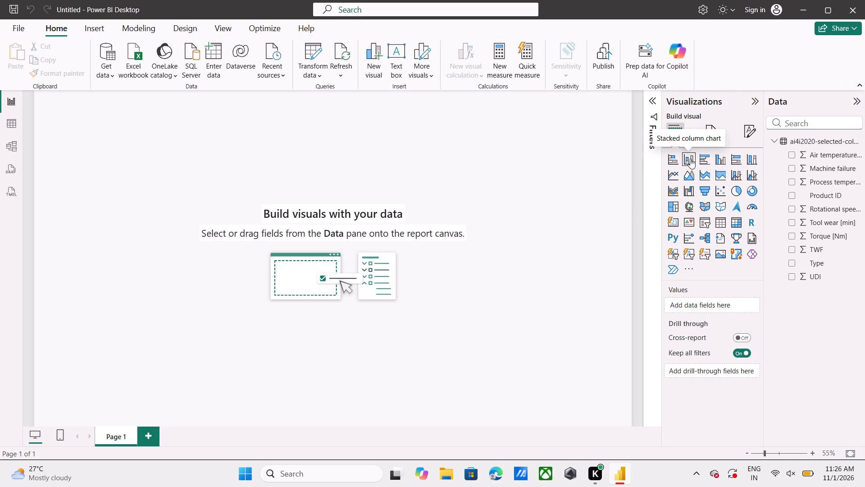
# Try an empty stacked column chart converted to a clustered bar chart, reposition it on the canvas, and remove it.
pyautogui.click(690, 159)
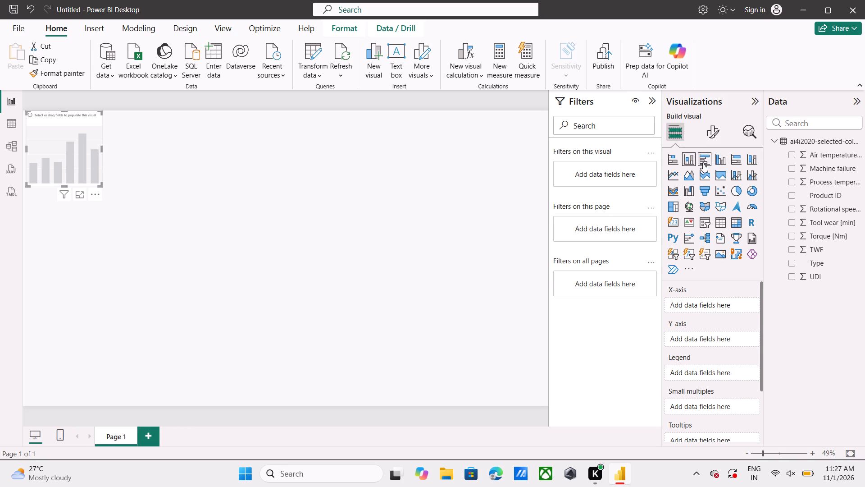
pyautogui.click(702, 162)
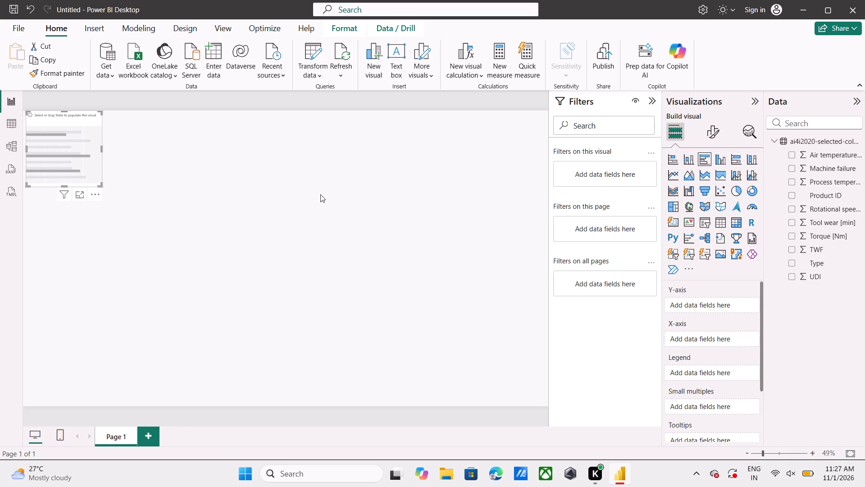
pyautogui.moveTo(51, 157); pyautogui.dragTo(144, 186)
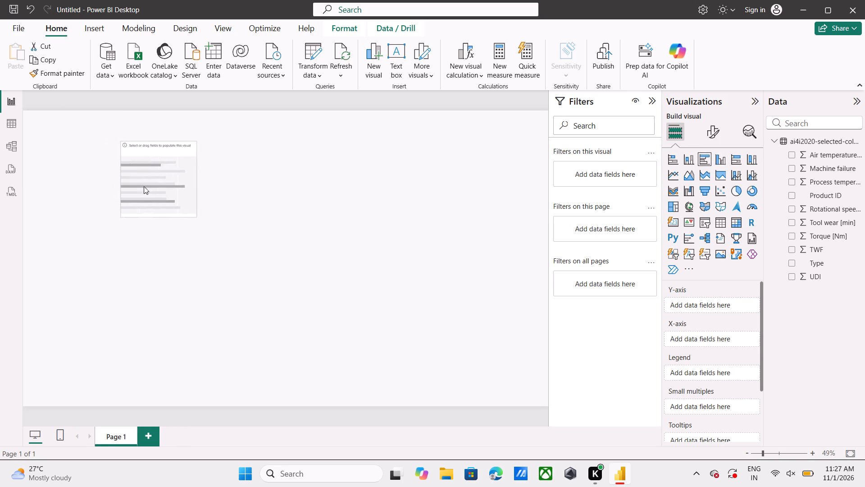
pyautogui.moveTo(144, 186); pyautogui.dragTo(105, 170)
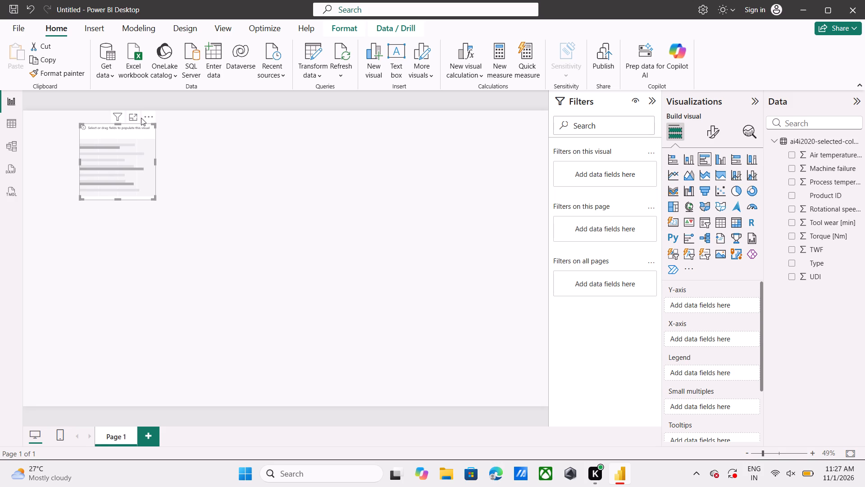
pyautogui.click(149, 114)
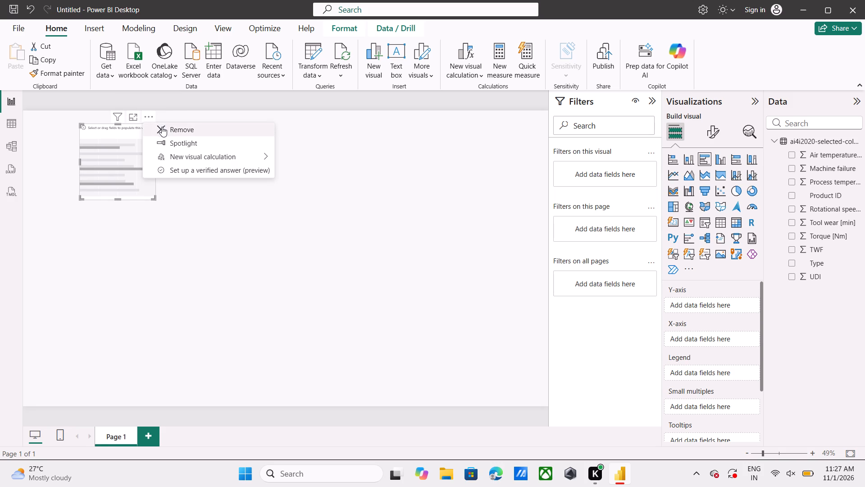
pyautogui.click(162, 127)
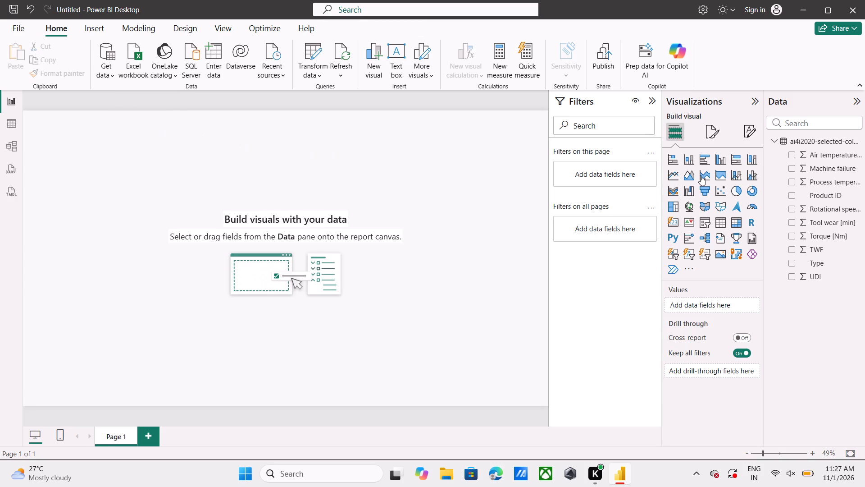
# Add a stacked column chart to Page 1, move it near the middle of the canvas, and enlarge it.
pyautogui.click(689, 163)
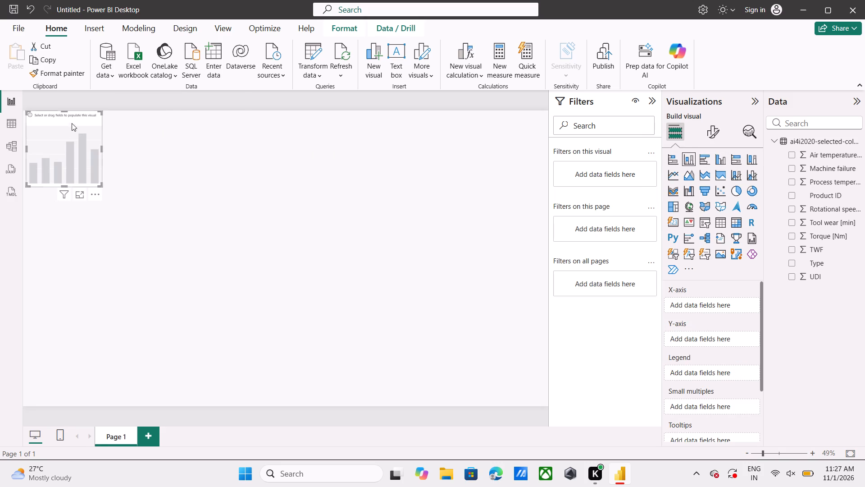
pyautogui.moveTo(66, 138); pyautogui.dragTo(272, 213)
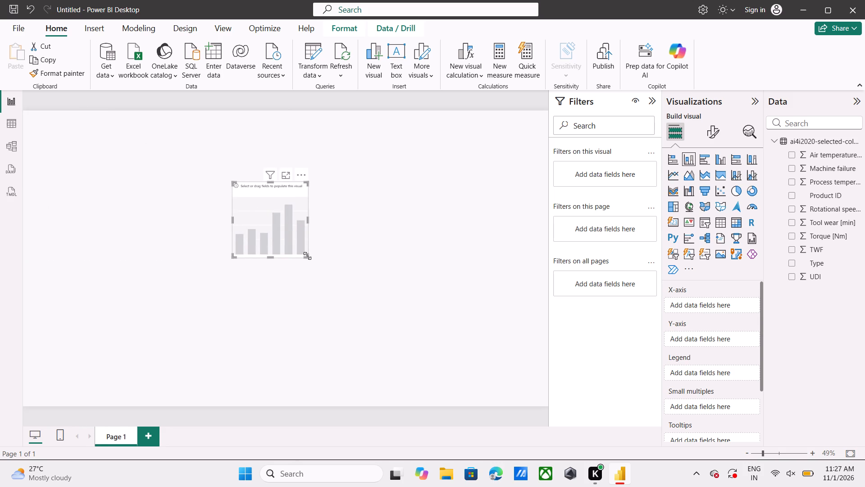
pyautogui.moveTo(307, 256); pyautogui.dragTo(396, 314)
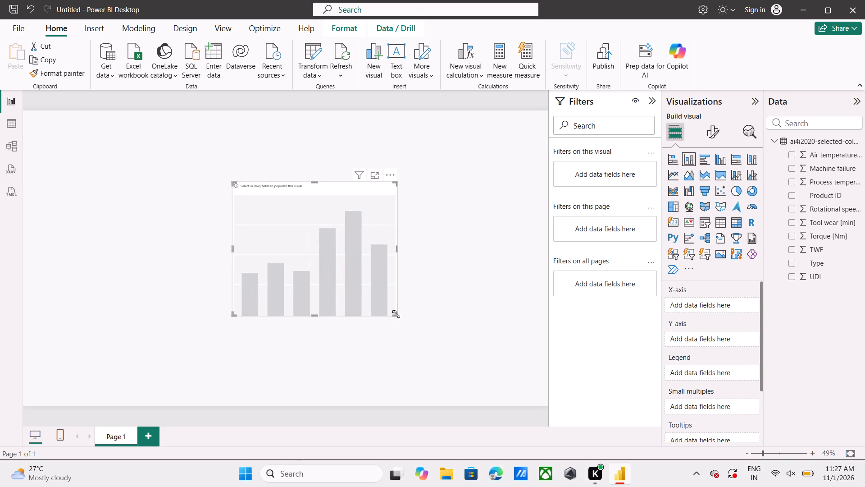
pyautogui.click(454, 288)
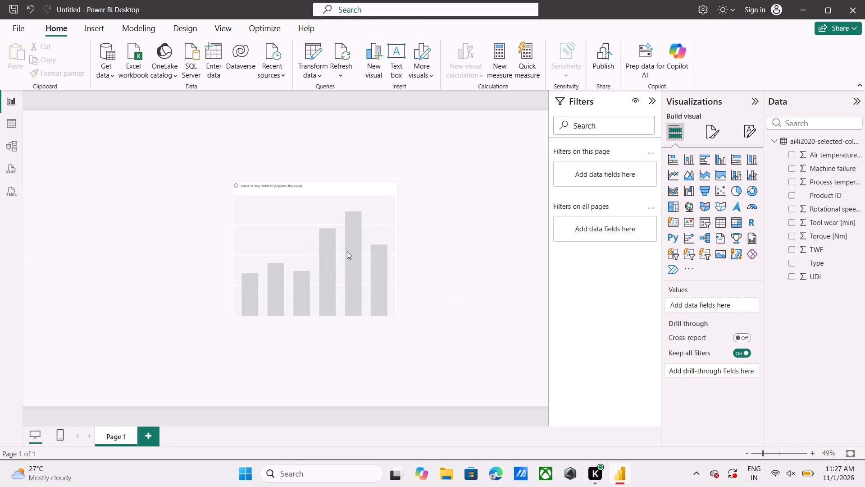
pyautogui.click(346, 251)
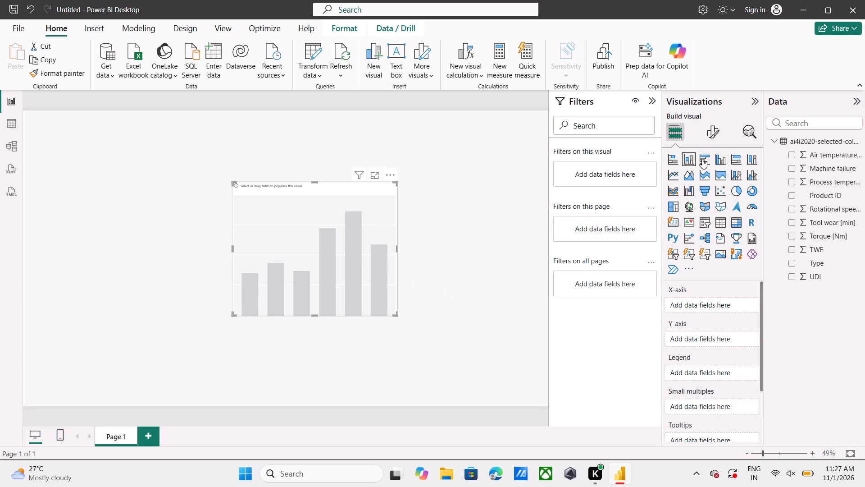
# Plot the sum of Machine failure by Product ID in the stacked column chart, leaving out Air temperature [K].
pyautogui.click(794, 152)
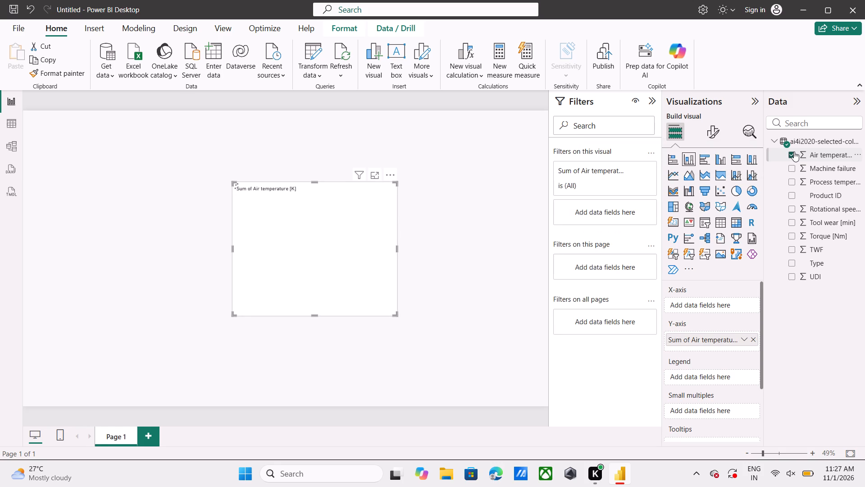
pyautogui.click(794, 152)
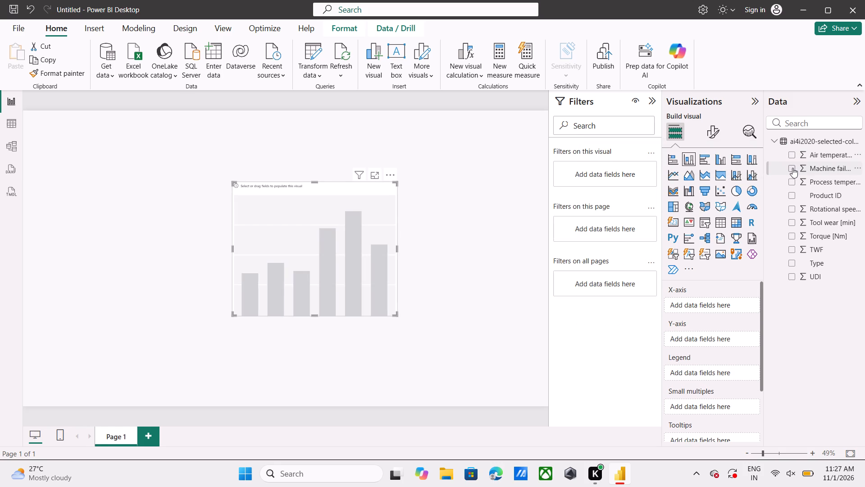
pyautogui.click(792, 168)
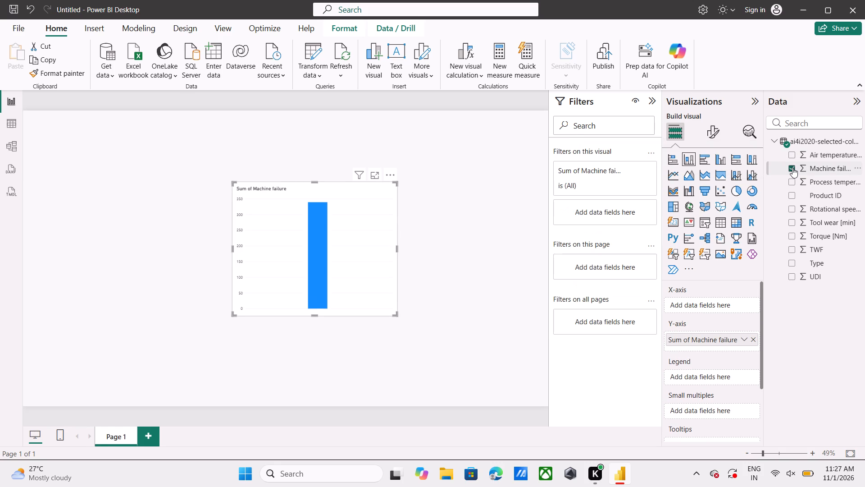
pyautogui.click(791, 197)
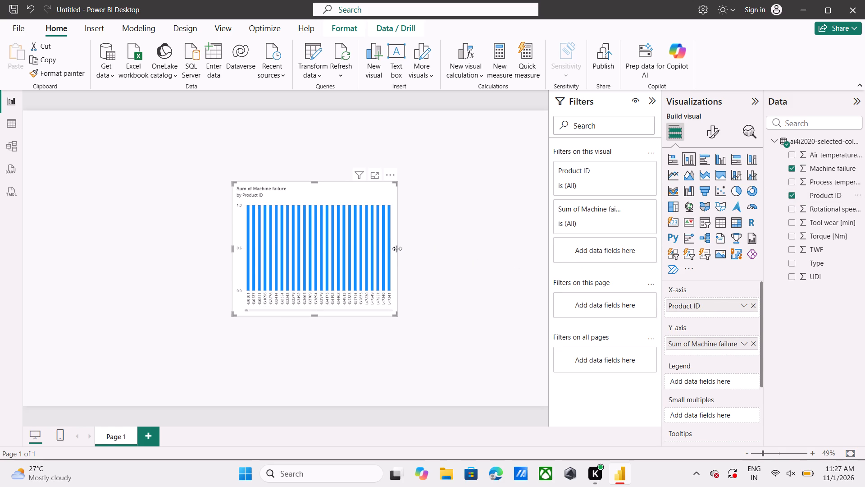
# Shrink the chart to a narrower, shorter frame and extend its upper edge slightly.
pyautogui.moveTo(397, 248); pyautogui.dragTo(339, 250)
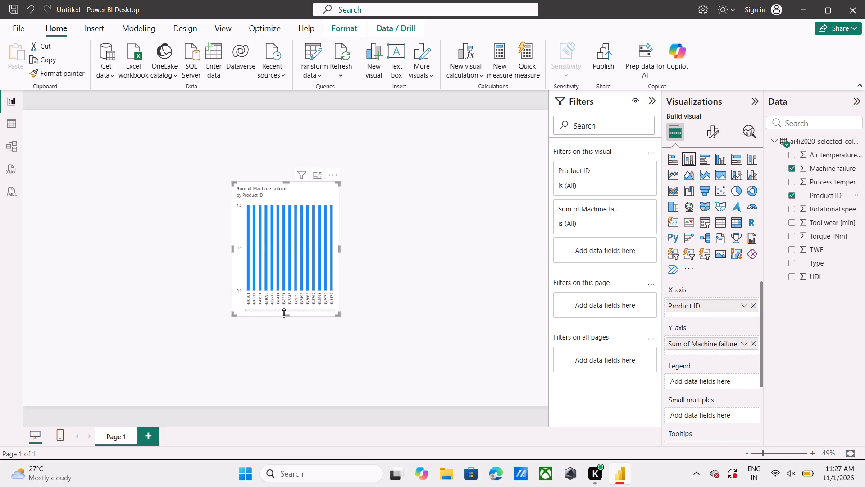
pyautogui.moveTo(284, 313); pyautogui.dragTo(289, 245)
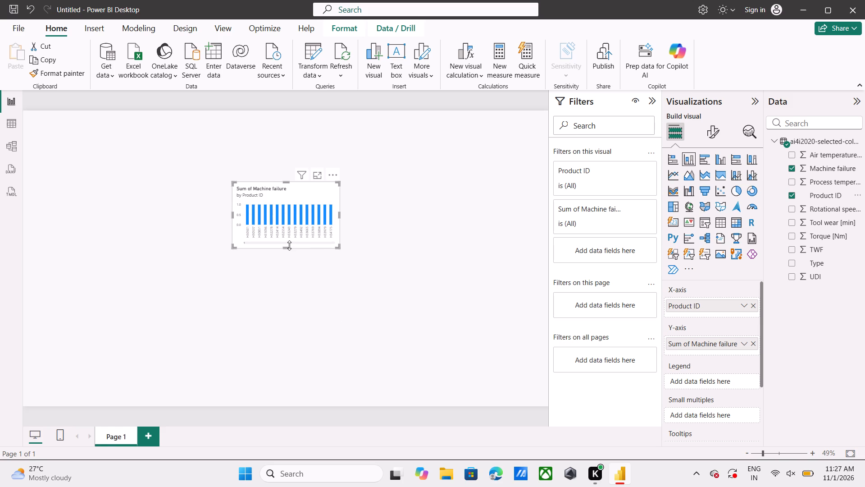
pyautogui.moveTo(287, 184); pyautogui.dragTo(285, 172)
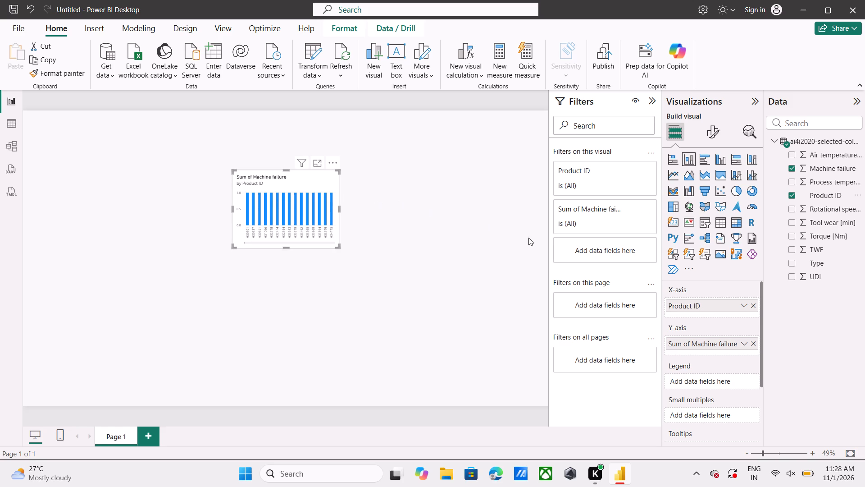
# Try Process temperature [K] in the chart, and replace Machine failure on the Y-axis with Rotational speed [rpm].
pyautogui.click(793, 180)
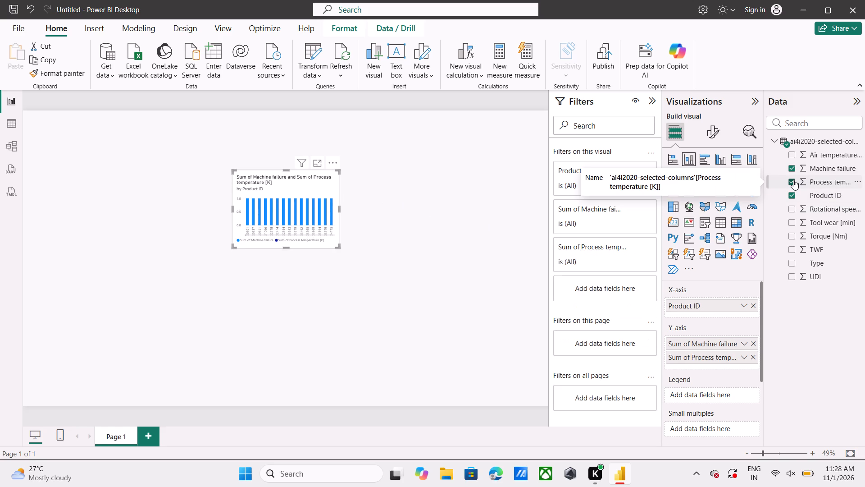
pyautogui.click(793, 180)
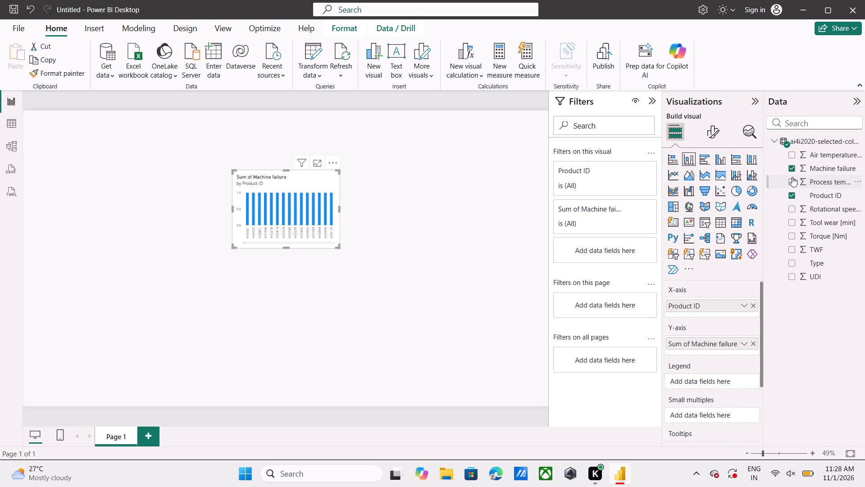
pyautogui.click(790, 167)
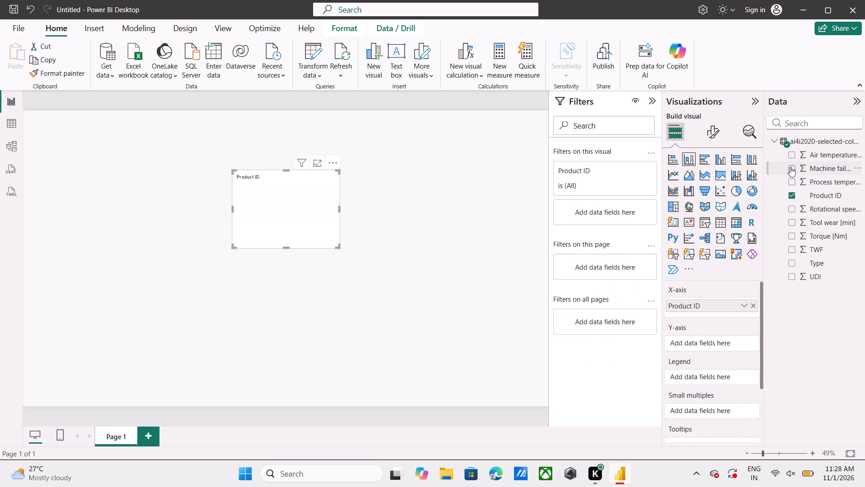
pyautogui.click(791, 180)
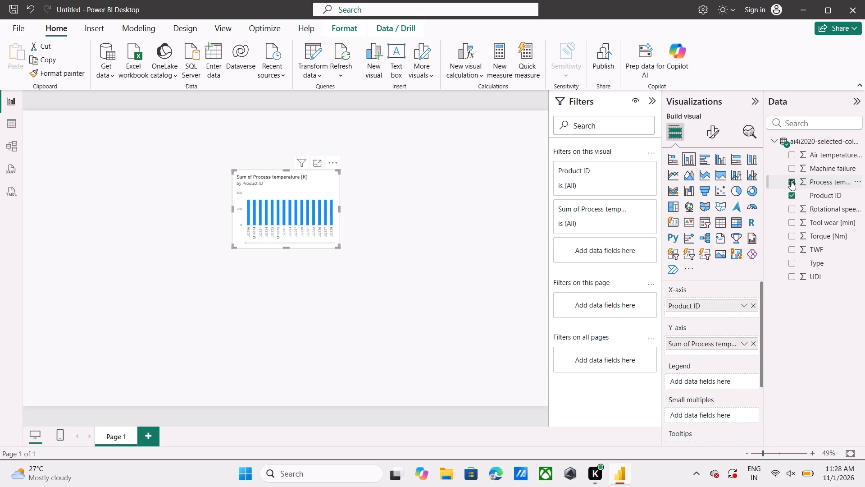
pyautogui.click(791, 180)
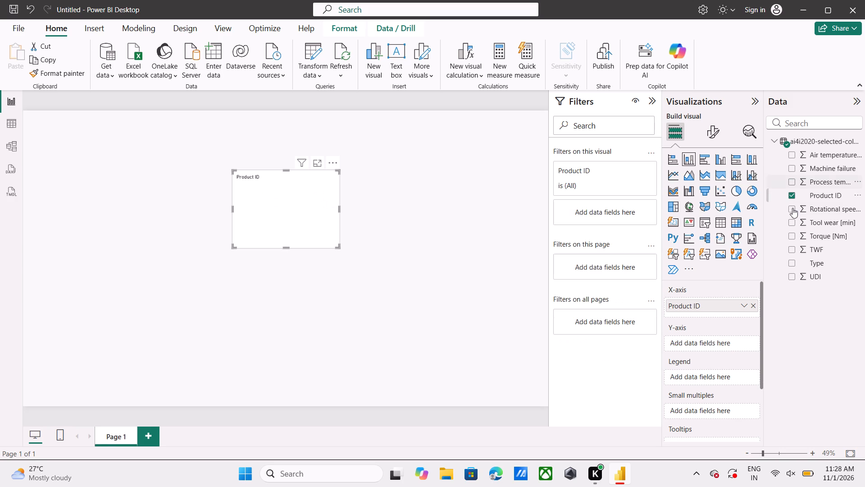
pyautogui.click(790, 209)
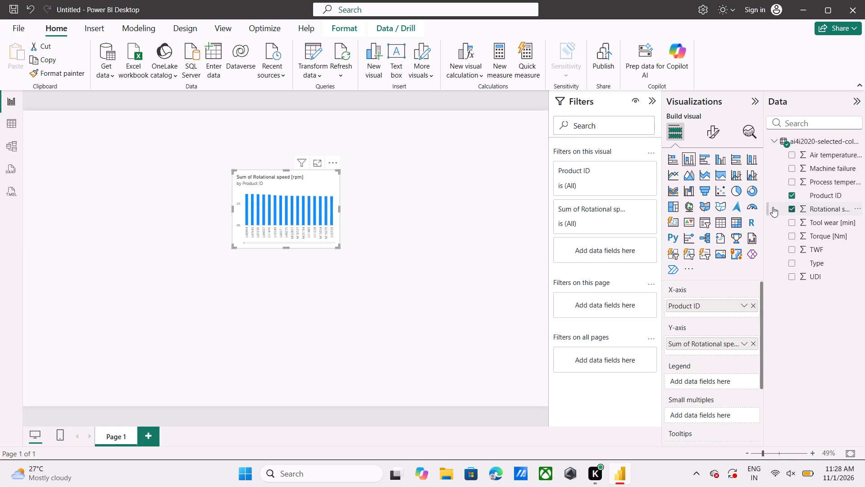
# Resize the rotational speed column chart, pulling in its right edge and extending its bottom and left edges.
pyautogui.click(341, 209)
pyautogui.click(302, 213)
pyautogui.moveTo(340, 209); pyautogui.dragTo(328, 212)
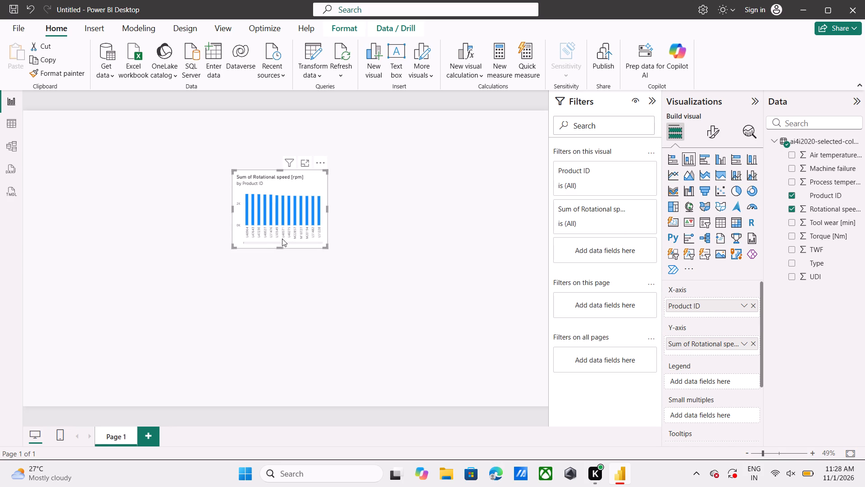
pyautogui.moveTo(280, 244); pyautogui.dragTo(283, 265)
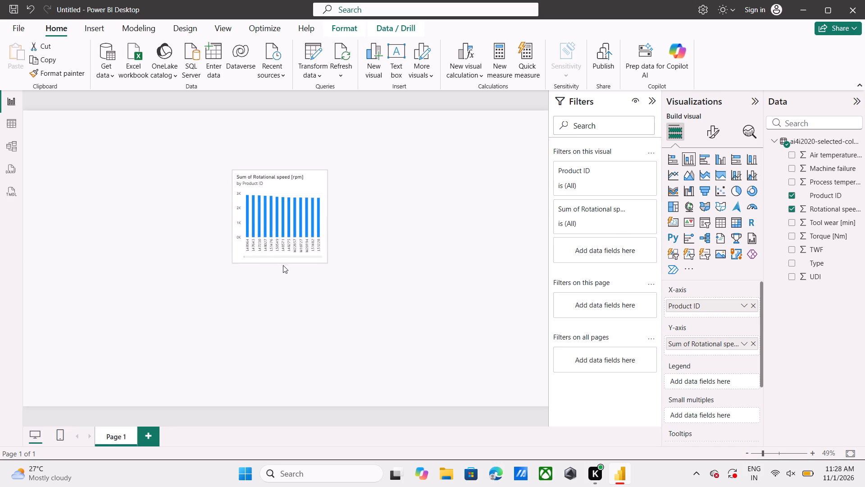
pyautogui.moveTo(283, 265); pyautogui.dragTo(284, 286)
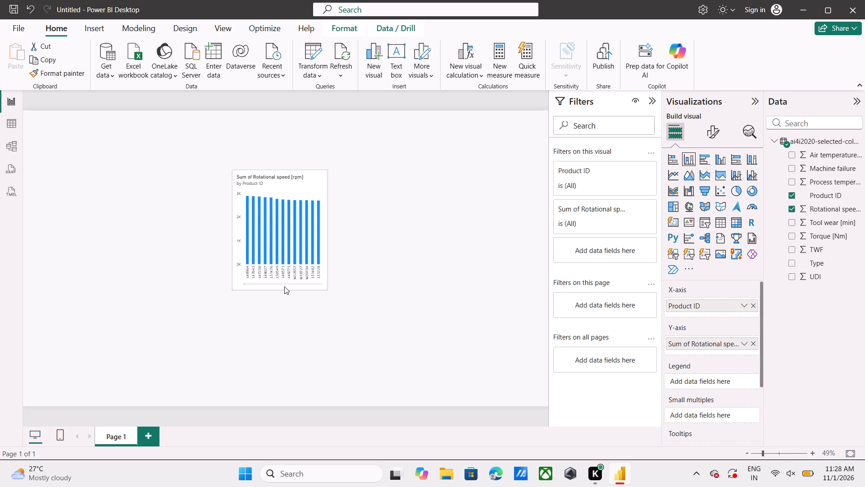
pyautogui.moveTo(284, 286); pyautogui.dragTo(288, 280)
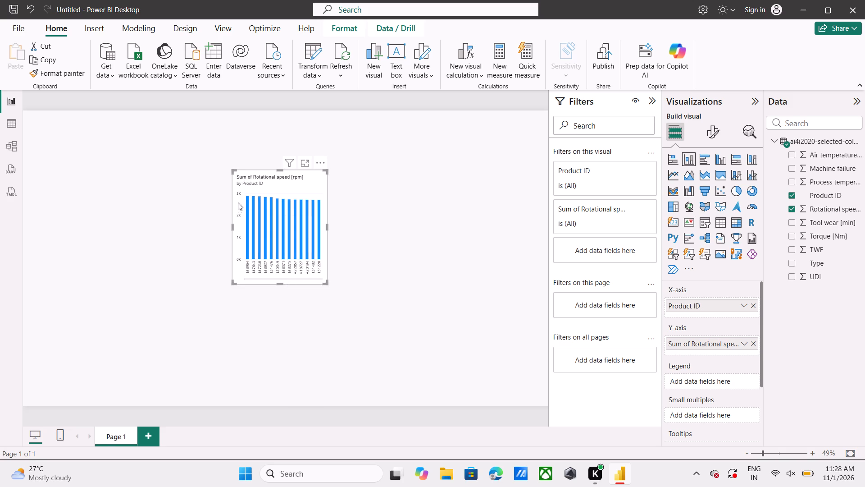
pyautogui.moveTo(233, 226); pyautogui.dragTo(218, 231)
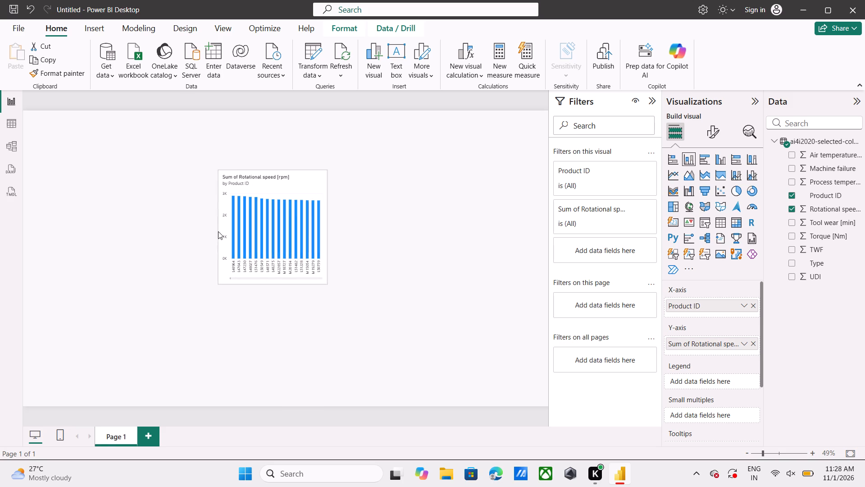
pyautogui.moveTo(218, 231); pyautogui.dragTo(209, 235)
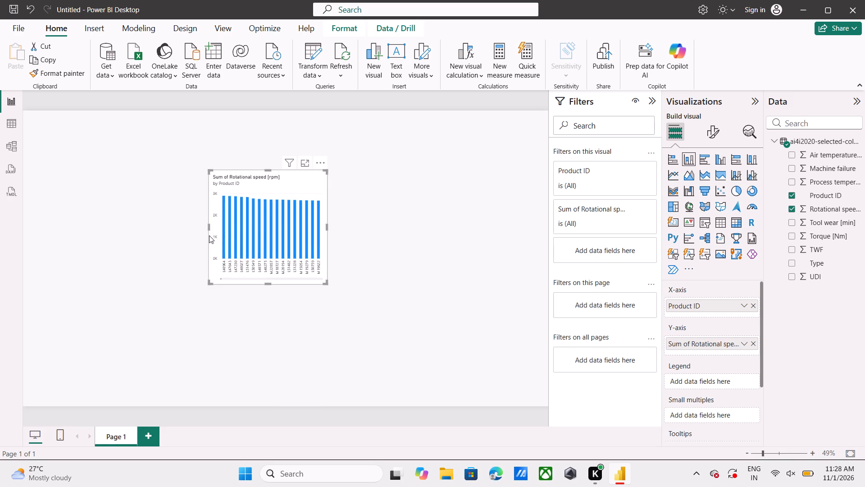
pyautogui.click(268, 169)
pyautogui.click(268, 169)
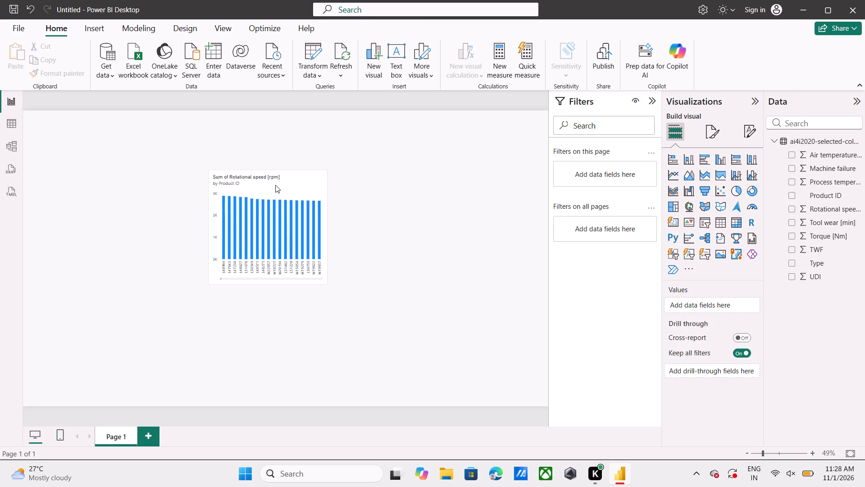
# Move the rotational speed column chart to the left side of the report page, slightly higher than before.
pyautogui.click(275, 185)
pyautogui.moveTo(300, 189); pyautogui.dragTo(262, 188)
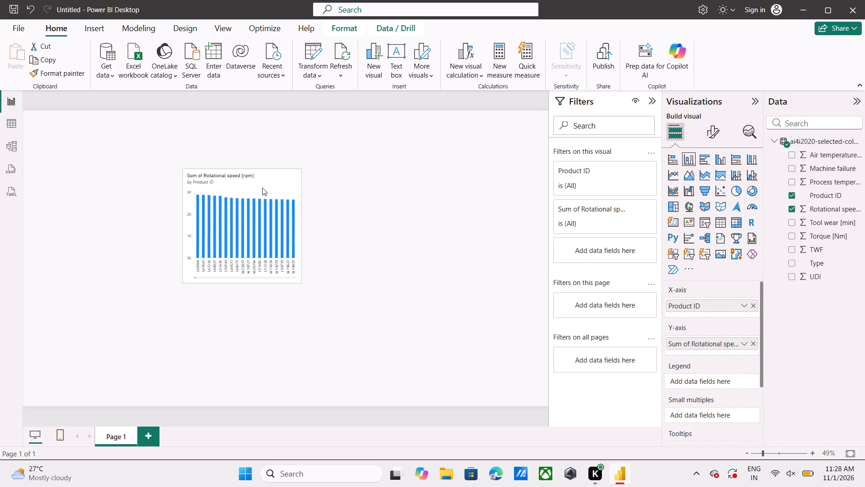
pyautogui.moveTo(262, 188); pyautogui.dragTo(124, 171)
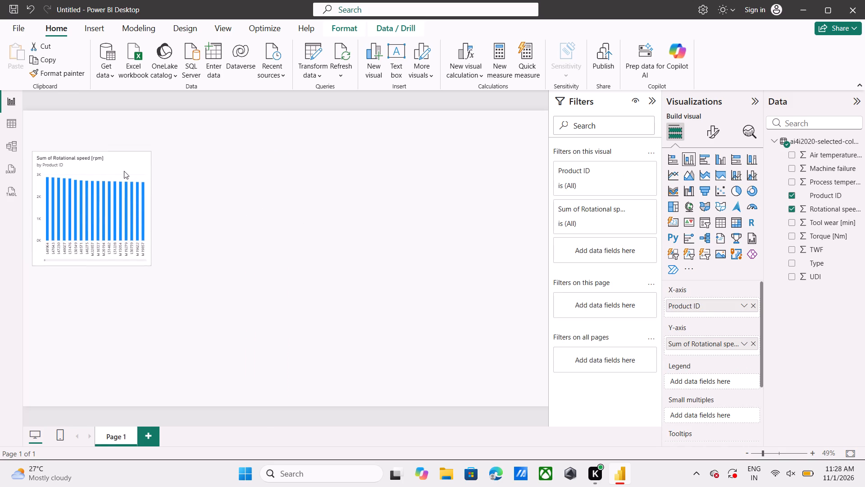
pyautogui.moveTo(124, 171); pyautogui.dragTo(124, 172)
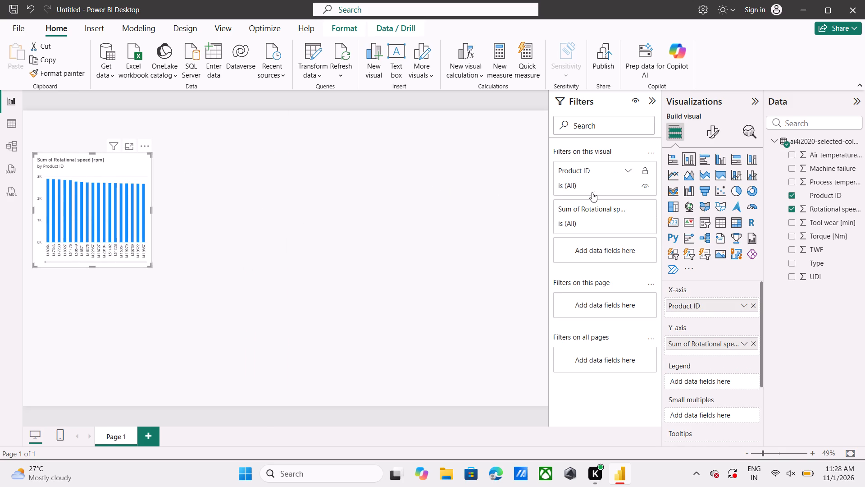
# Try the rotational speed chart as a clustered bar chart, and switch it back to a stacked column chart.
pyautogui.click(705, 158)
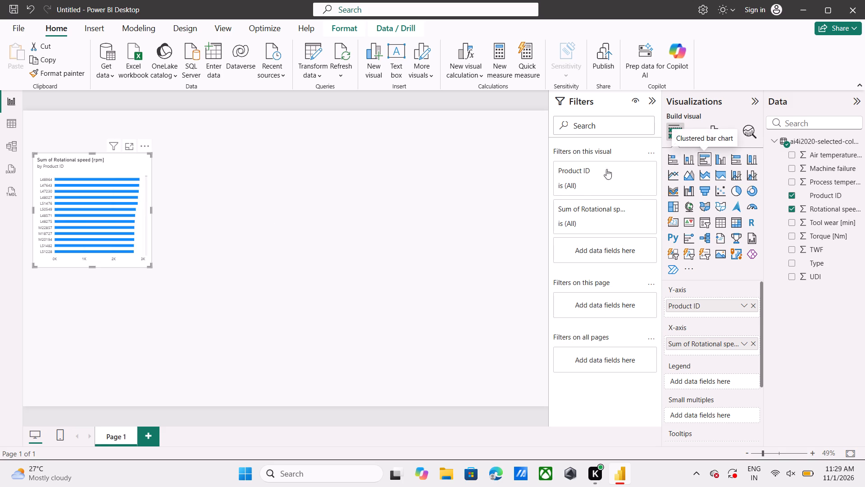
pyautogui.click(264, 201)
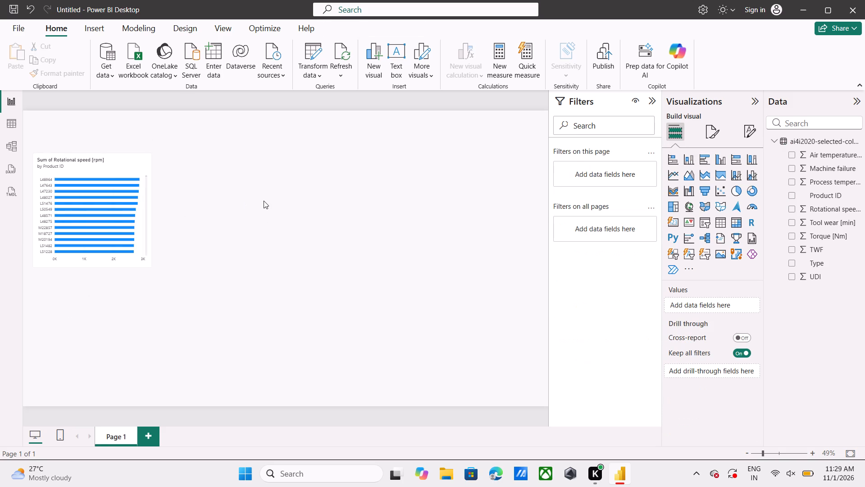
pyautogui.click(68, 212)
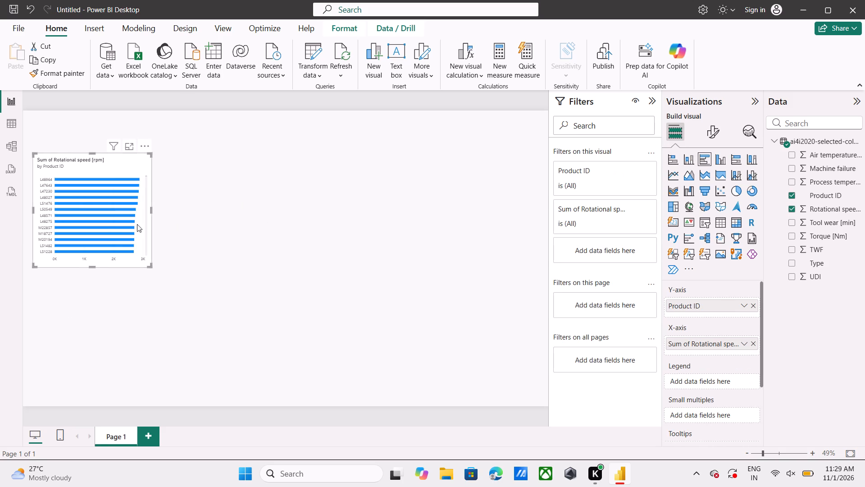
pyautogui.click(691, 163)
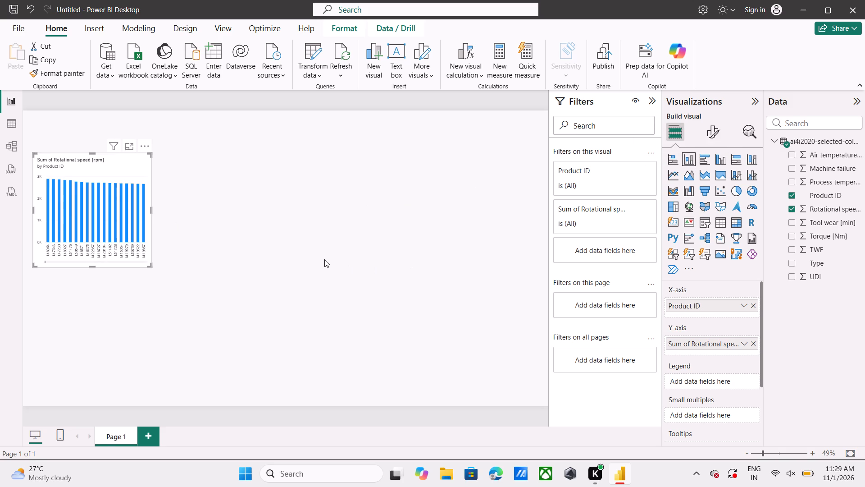
# Add a separate clustered bar chart to Page 1 and place it to the right of the column chart.
pyautogui.click(324, 259)
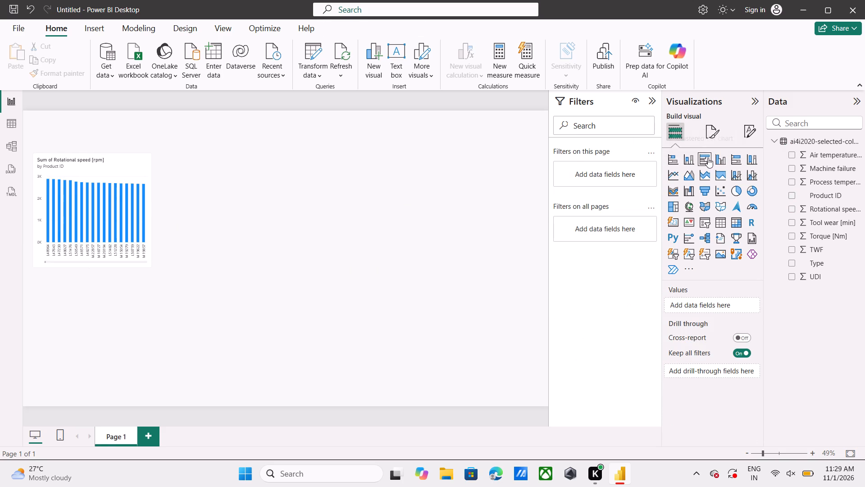
pyautogui.click(708, 158)
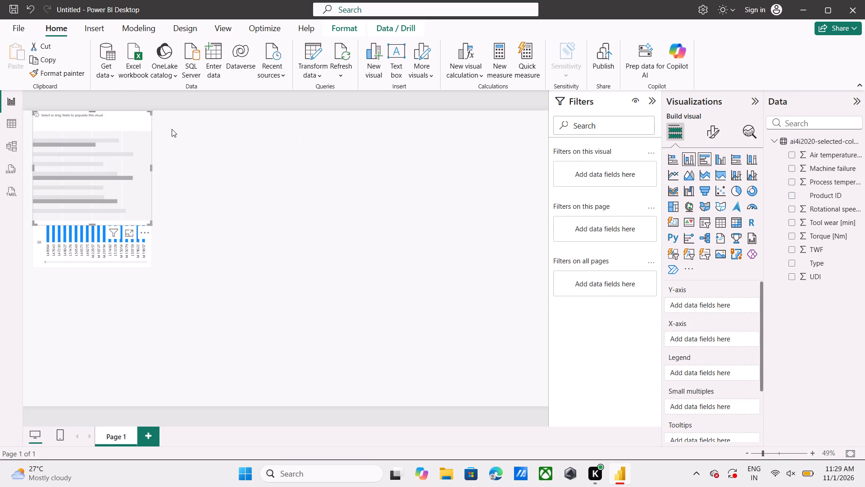
pyautogui.moveTo(122, 166); pyautogui.dragTo(288, 216)
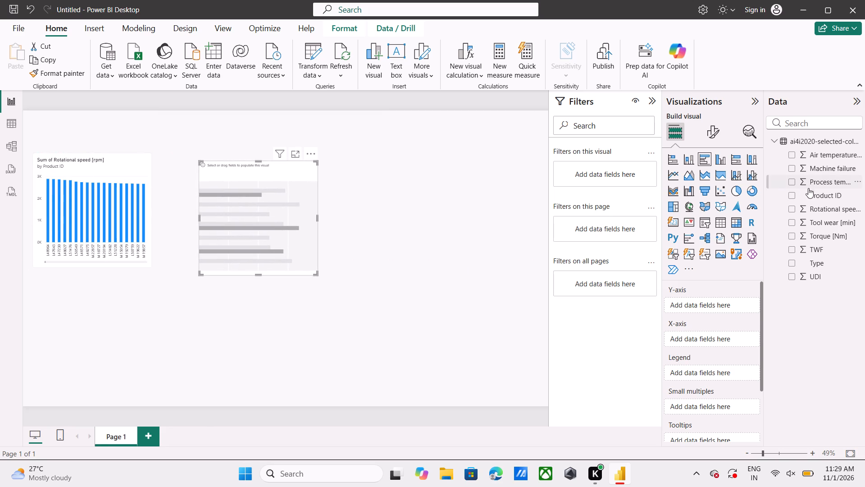
# Plot the sums of Tool wear [min] and Rotational speed [rpm] by Product ID in the bar chart, leaving out Torque [Nm].
pyautogui.click(793, 195)
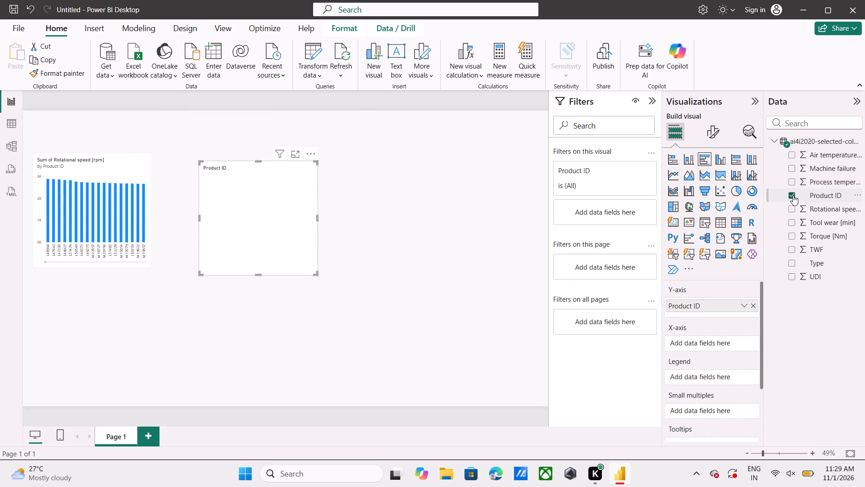
pyautogui.click(795, 213)
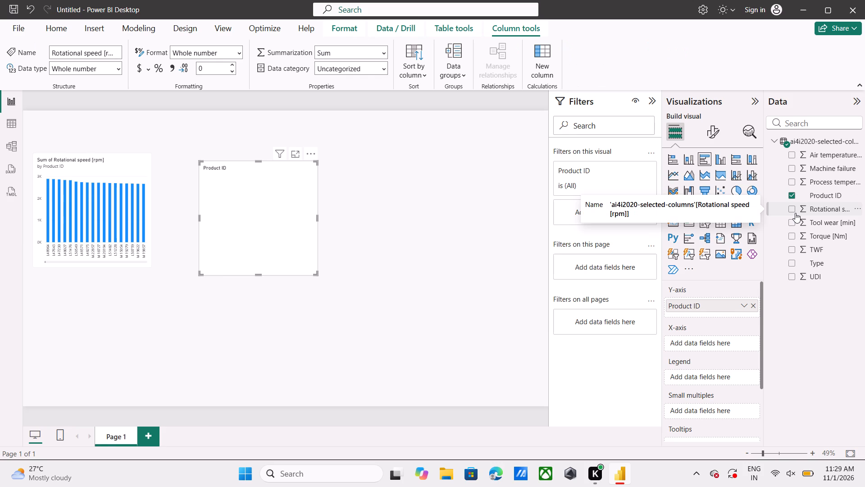
pyautogui.click(792, 212)
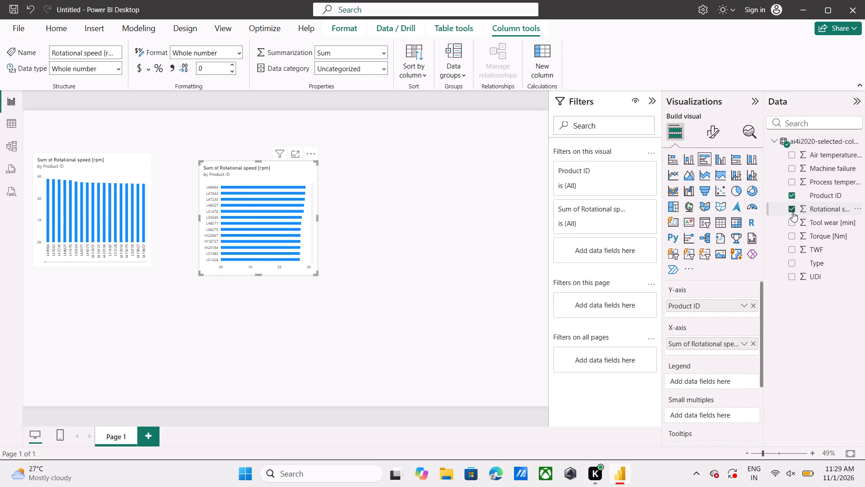
pyautogui.click(792, 212)
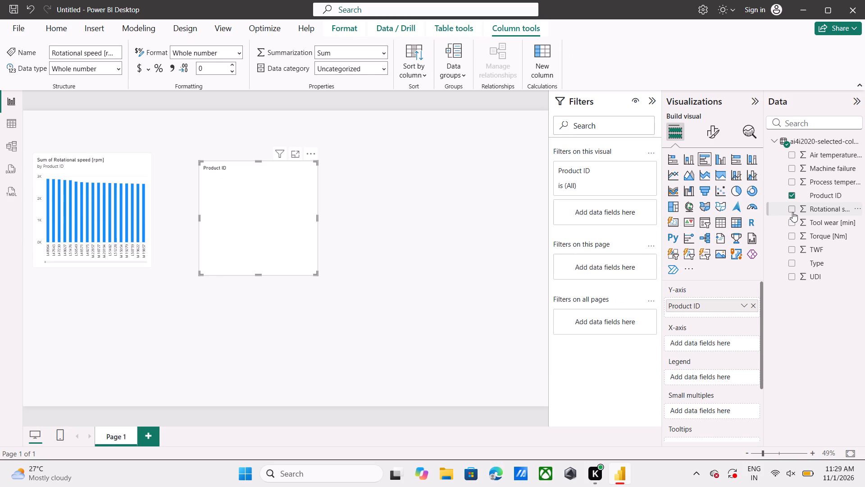
pyautogui.click(790, 222)
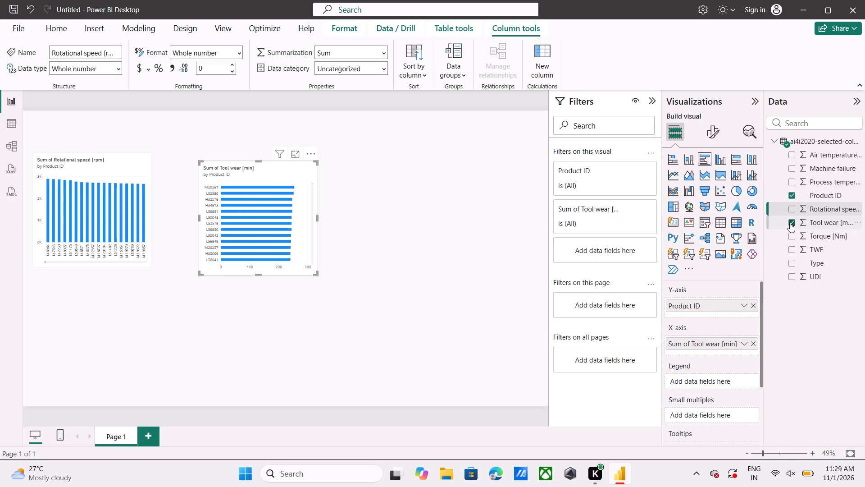
pyautogui.click(791, 208)
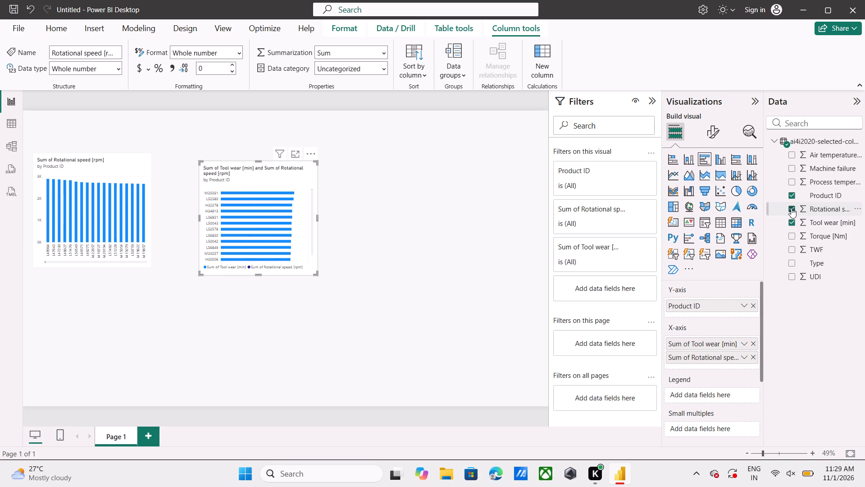
pyautogui.click(792, 234)
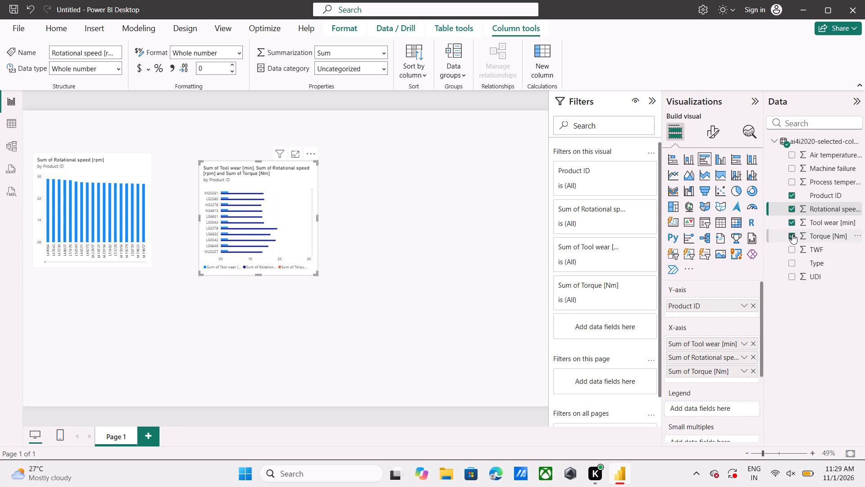
pyautogui.click(792, 234)
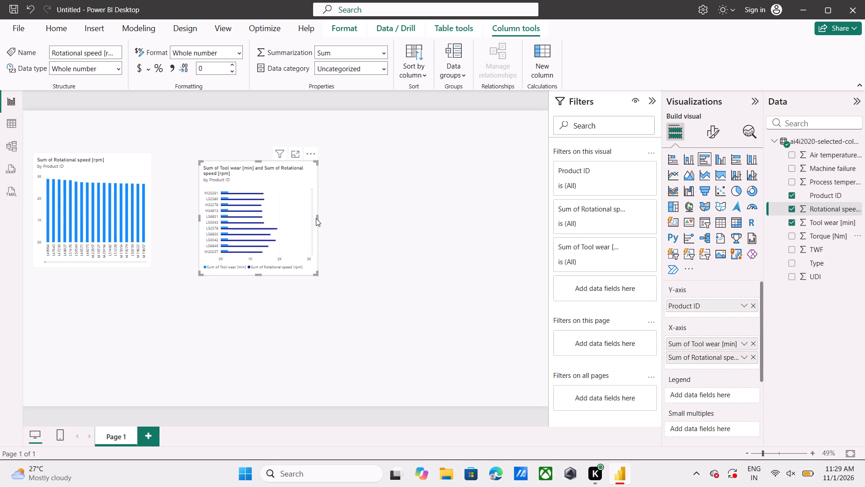
# Widen the clustered bar chart toward the column chart and make it slightly taller, with its top edge level with the column chart's.
pyautogui.moveTo(318, 218); pyautogui.dragTo(299, 221)
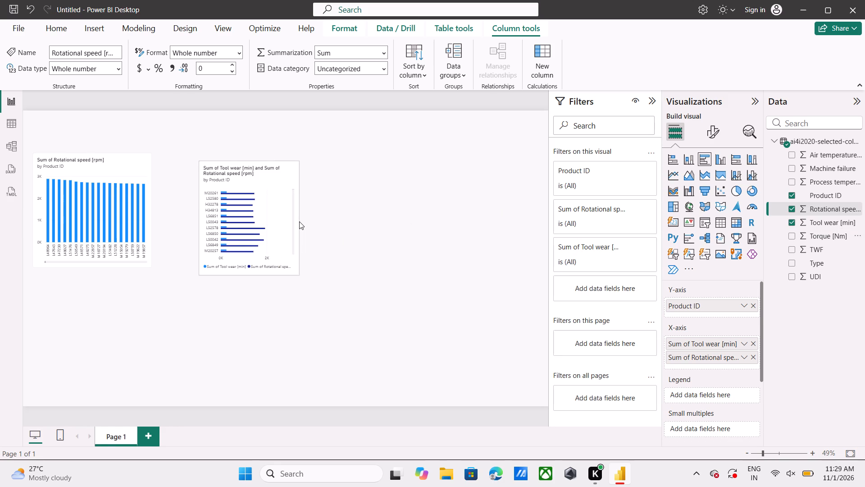
pyautogui.moveTo(299, 221); pyautogui.dragTo(310, 225)
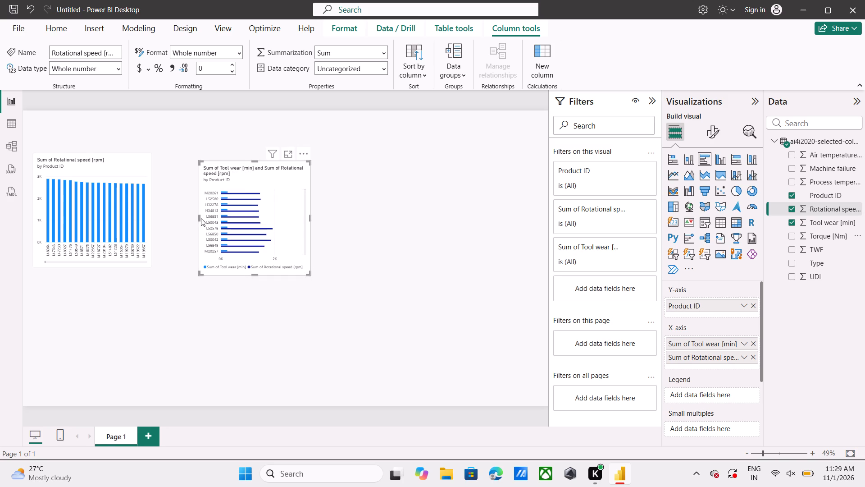
pyautogui.moveTo(198, 216); pyautogui.dragTo(182, 216)
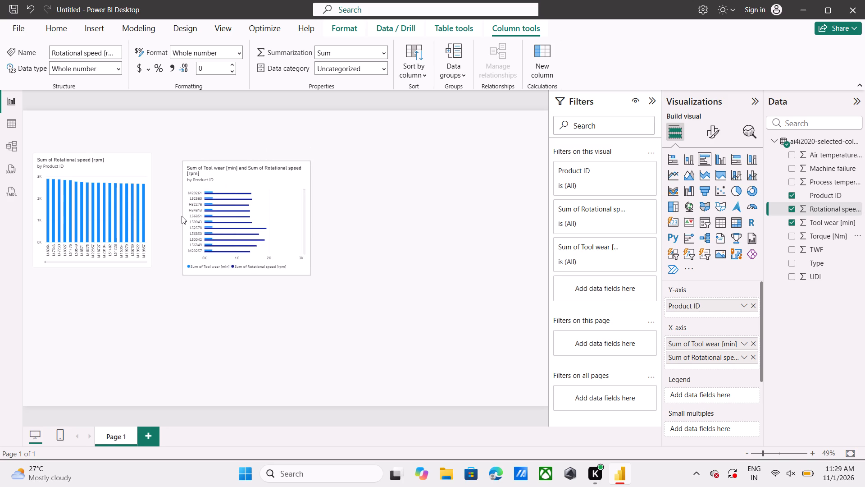
pyautogui.moveTo(182, 216); pyautogui.dragTo(179, 216)
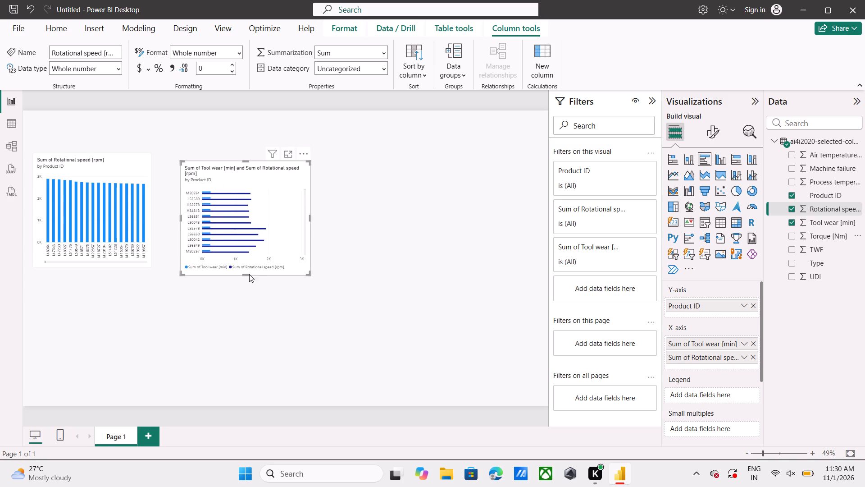
pyautogui.moveTo(247, 275); pyautogui.dragTo(247, 293)
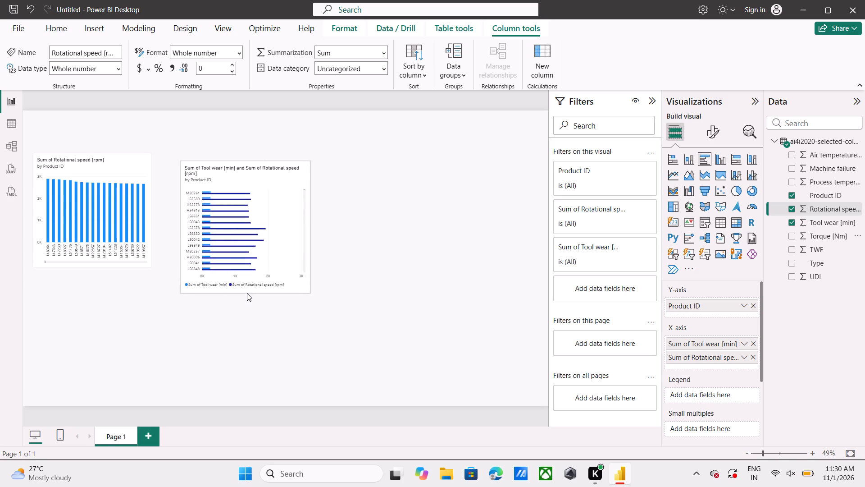
pyautogui.moveTo(247, 293); pyautogui.dragTo(253, 278)
pyautogui.moveTo(247, 161); pyautogui.dragTo(244, 152)
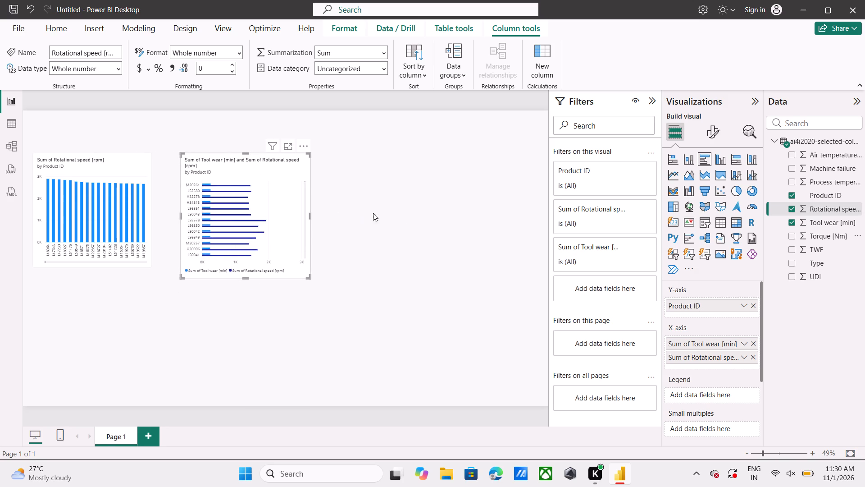
# Add a separate empty area chart to Page 1 and place it to the right of the clustered bar chart, slightly lower.
pyautogui.click(423, 221)
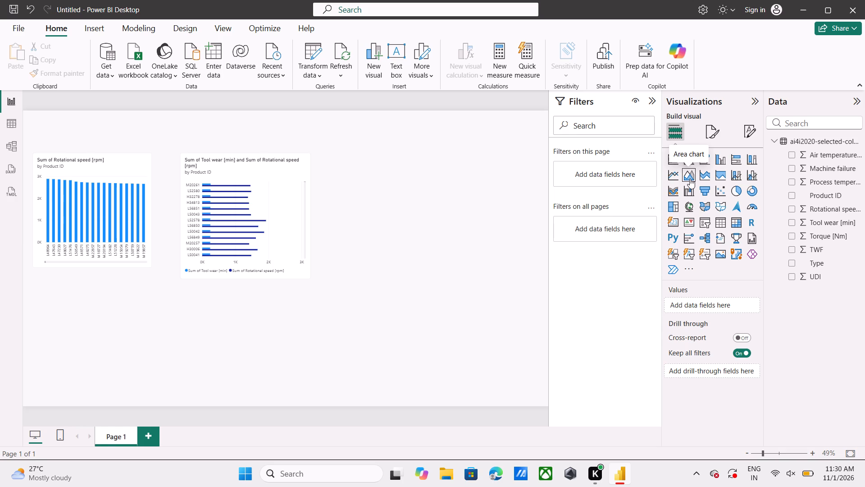
pyautogui.click(690, 179)
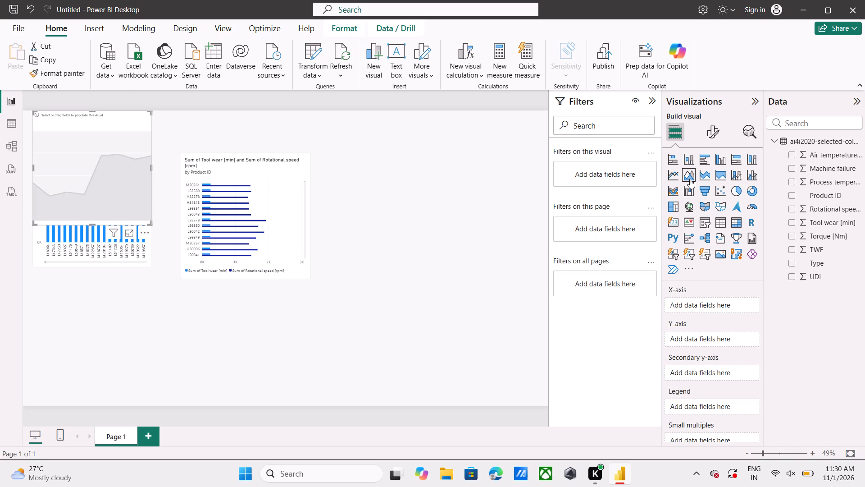
pyautogui.moveTo(108, 187); pyautogui.dragTo(182, 229)
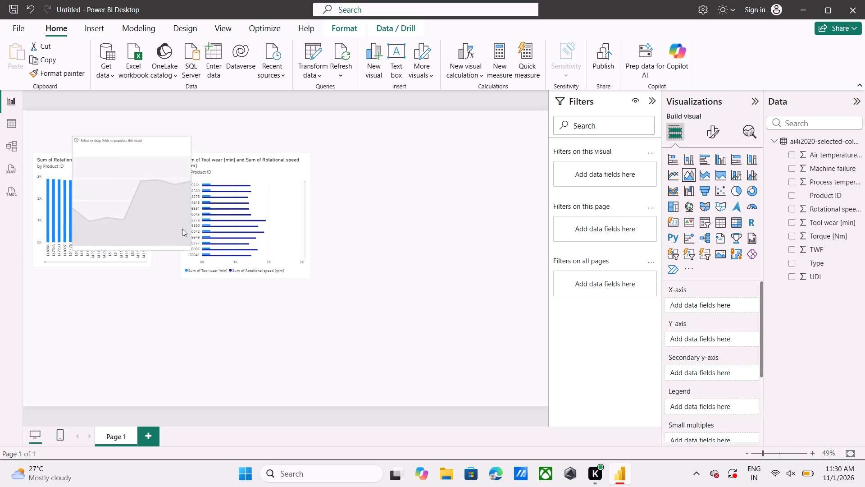
pyautogui.moveTo(182, 229); pyautogui.dragTo(421, 282)
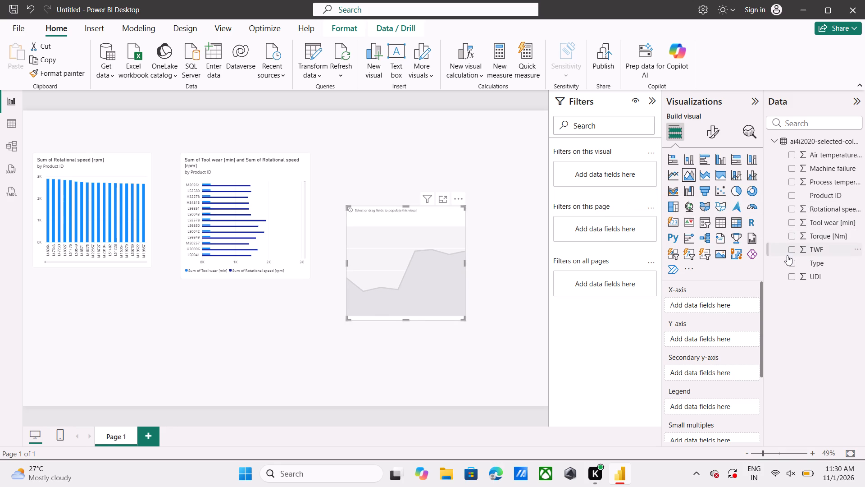
# Plot the sums of Torque [Nm] and Tool wear [min] by Type in the area chart, leaving out Rotational speed [rpm].
pyautogui.click(794, 264)
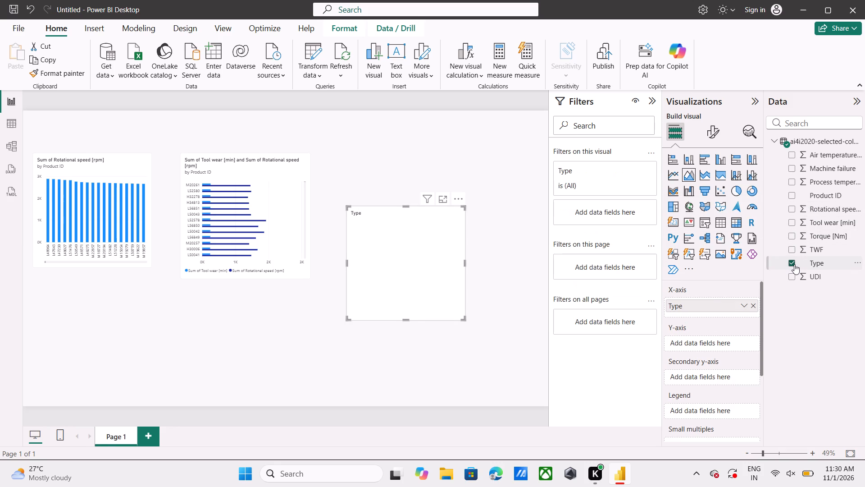
pyautogui.click(792, 234)
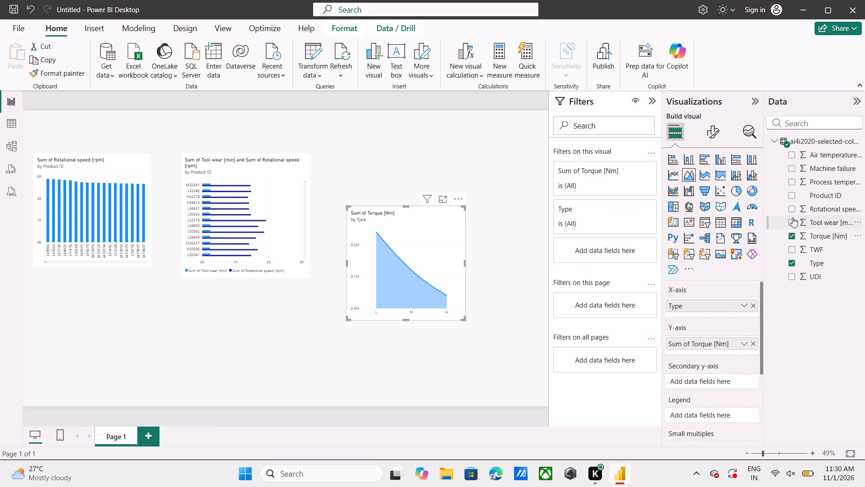
pyautogui.click(793, 219)
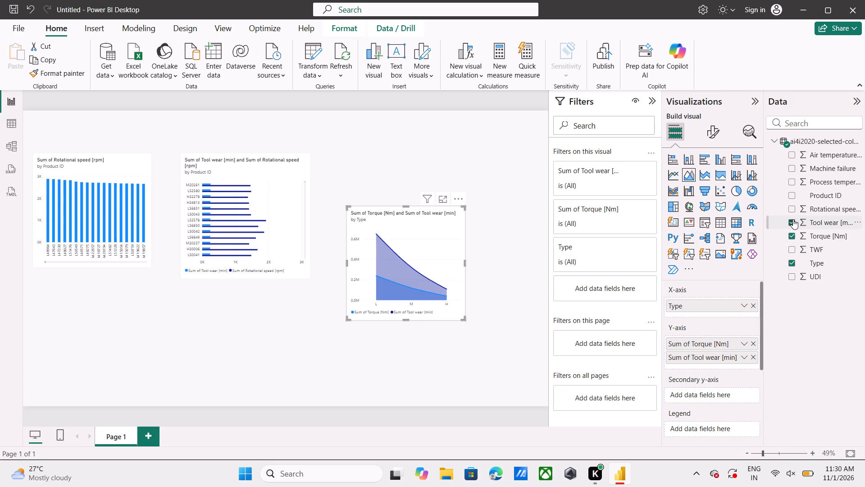
pyautogui.click(792, 206)
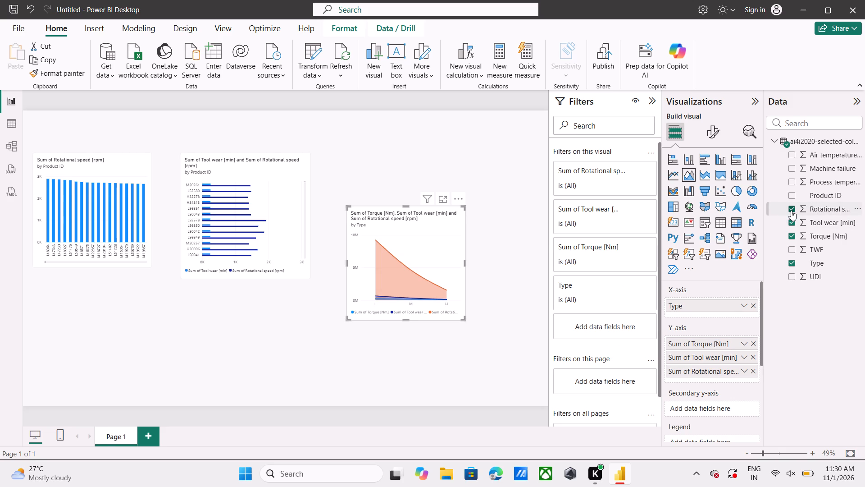
pyautogui.click(792, 210)
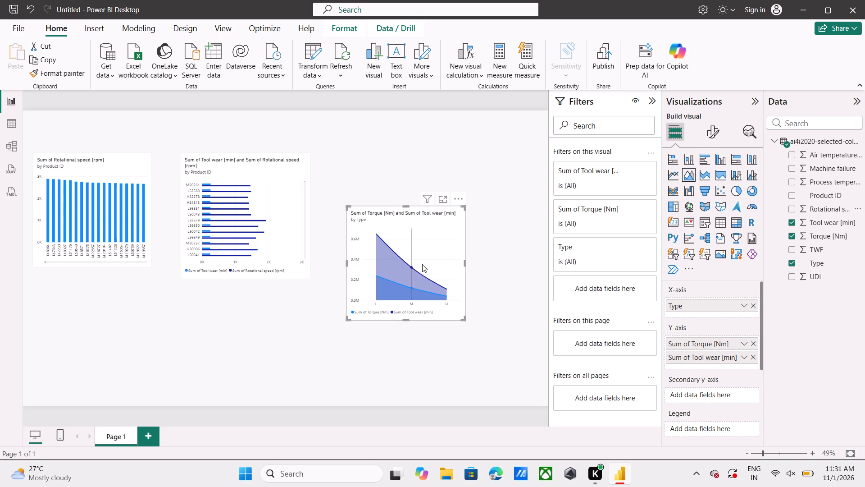
# Move the area chart up and closer to the clustered bar chart so the three charts form roughly one row.
pyautogui.click(490, 235)
pyautogui.click(439, 262)
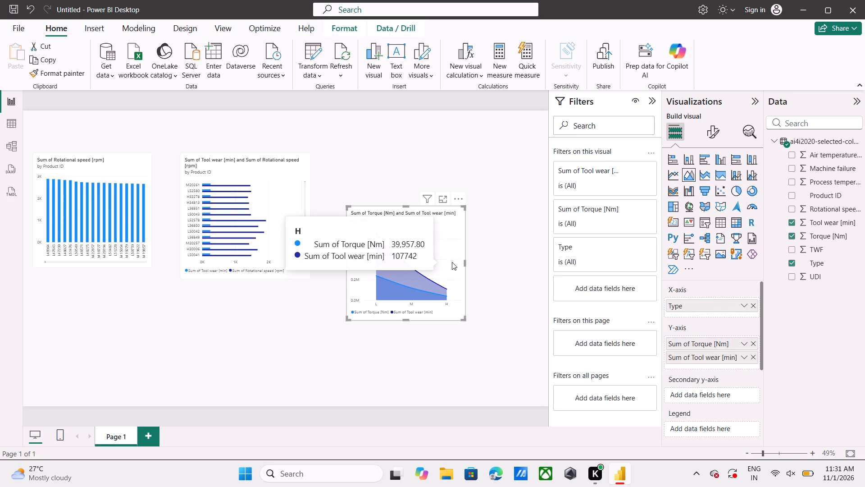
pyautogui.moveTo(458, 263); pyautogui.dragTo(443, 197)
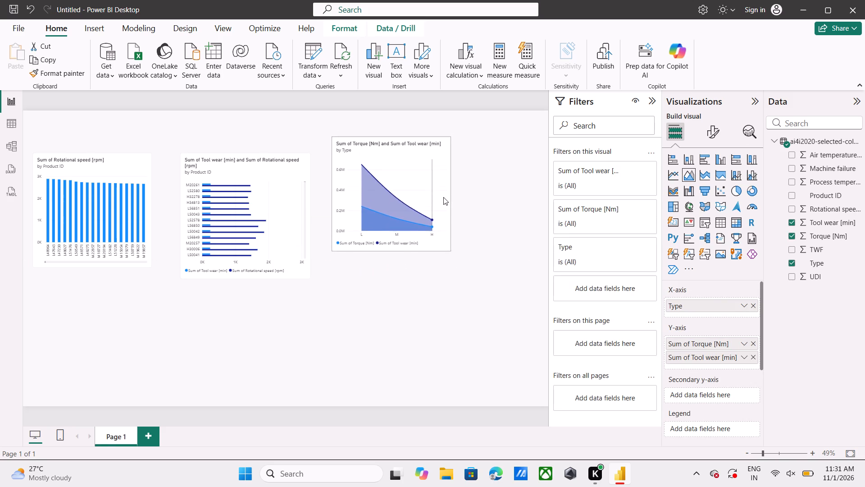
pyautogui.moveTo(443, 197); pyautogui.dragTo(444, 217)
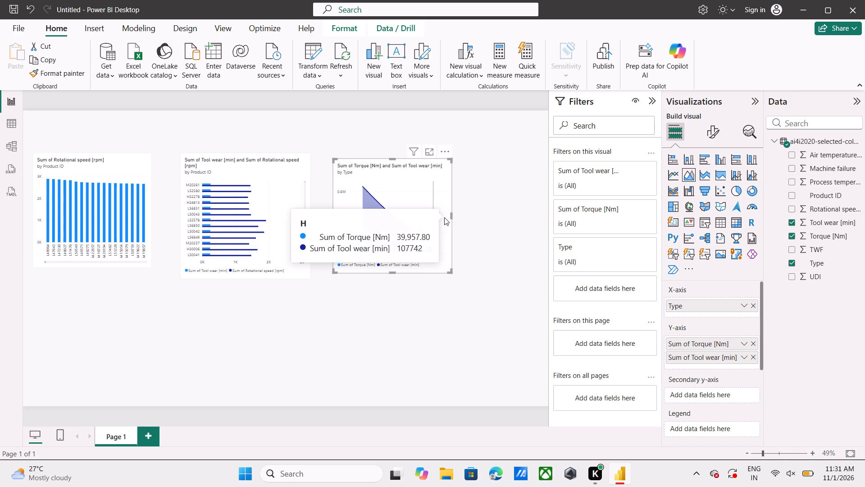
# Add a separate empty funnel chart to Page 1 and place it below the gap between the clustered bar and area charts.
pyautogui.click(463, 323)
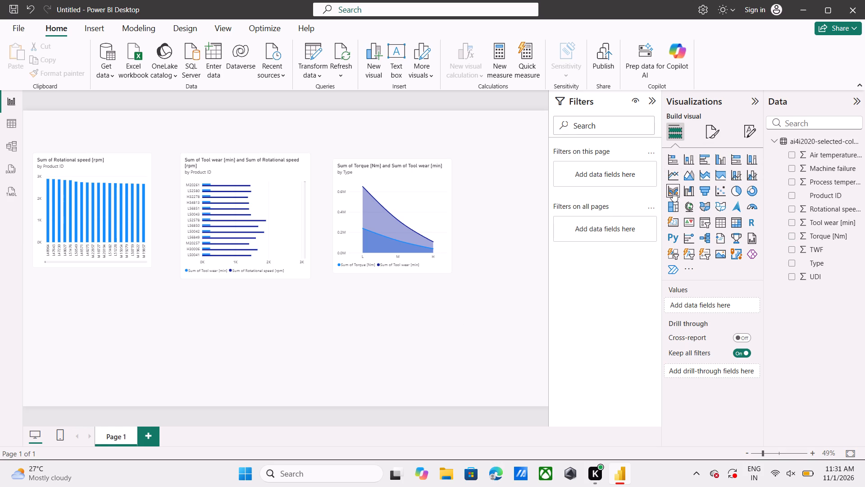
pyautogui.click(704, 189)
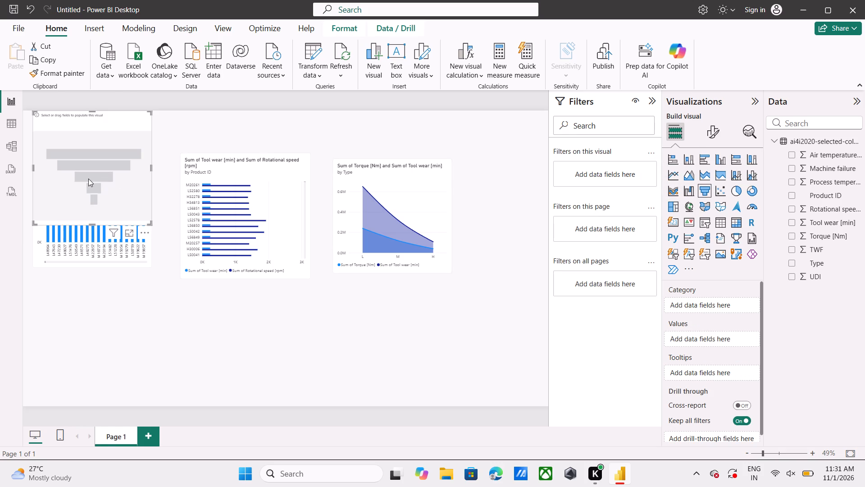
pyautogui.moveTo(88, 179); pyautogui.dragTo(306, 347)
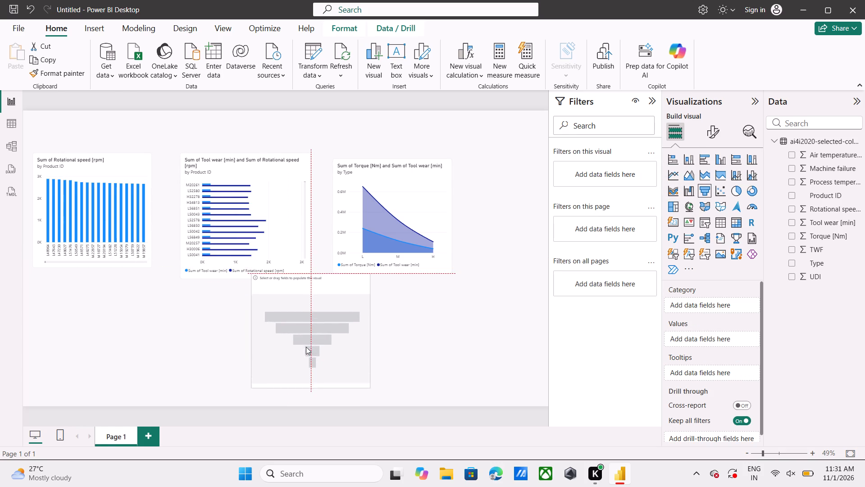
pyautogui.moveTo(306, 347); pyautogui.dragTo(304, 353)
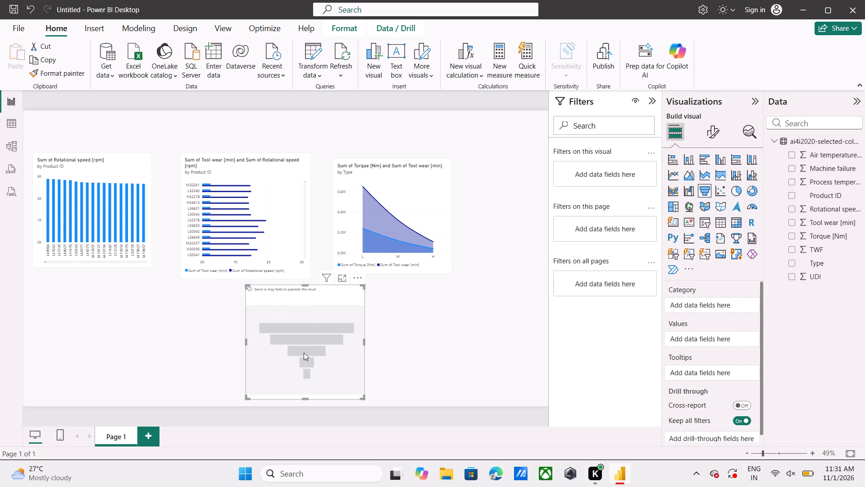